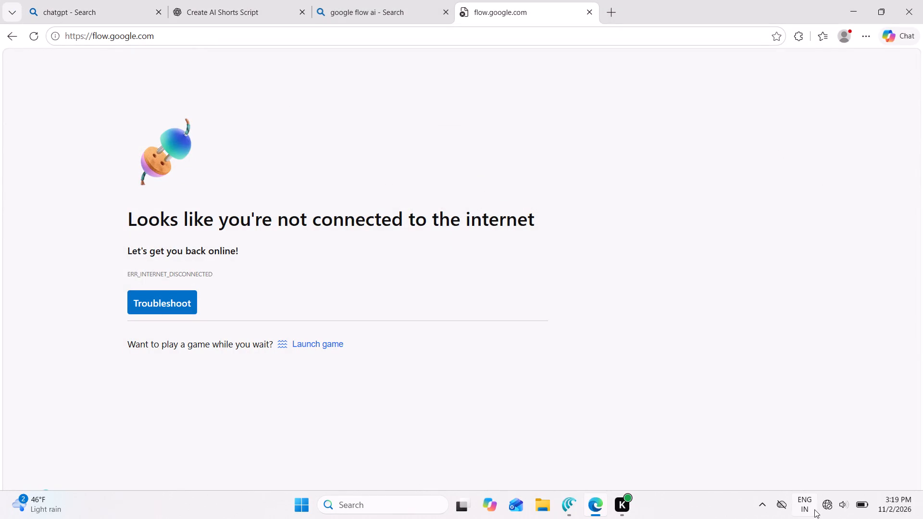
Connect the computer to the secured Wi-Fi network "phani 2" and close the network list.
{"action": "left_click", "coordinate": [814, 509]}
{"action": "left_click", "coordinate": [849, 506]}
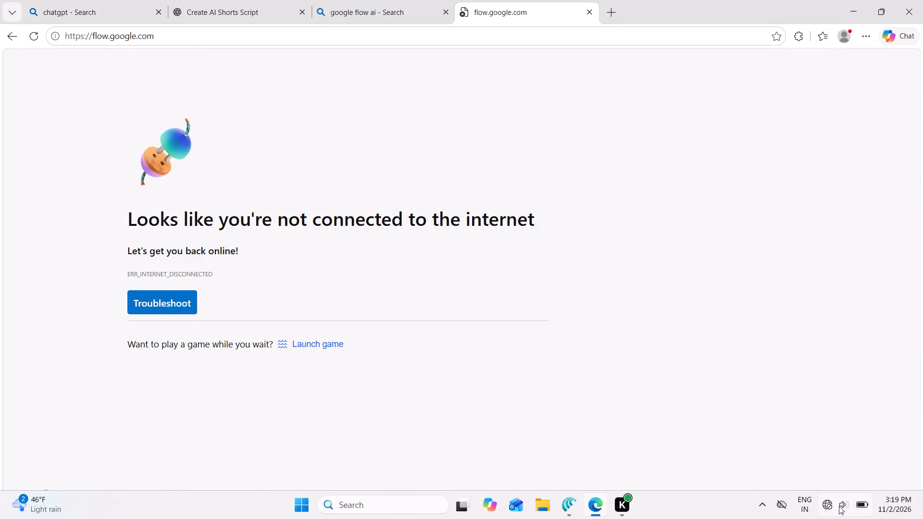
{"action": "left_click", "coordinate": [839, 506]}
{"action": "left_click", "coordinate": [763, 274]}
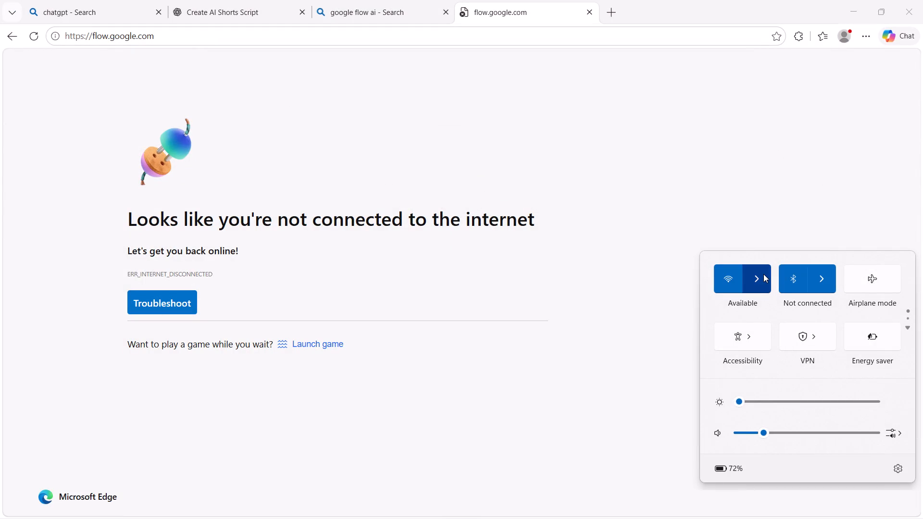
{"action": "left_click", "coordinate": [750, 295]}
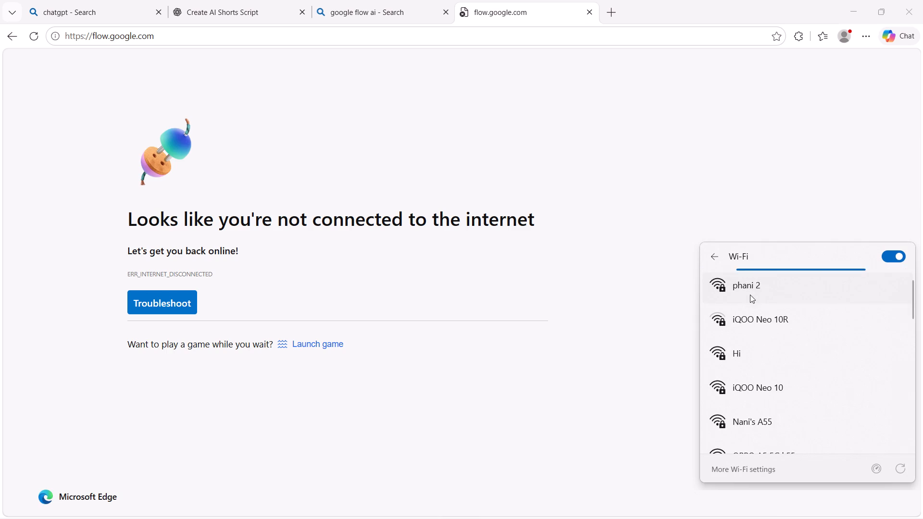
{"action": "left_click", "coordinate": [846, 346]}
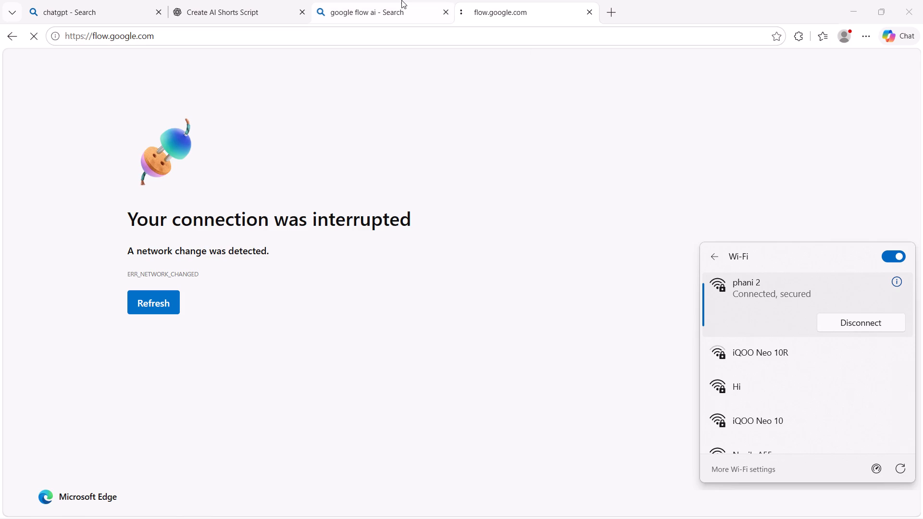
{"action": "left_click", "coordinate": [537, 0]}
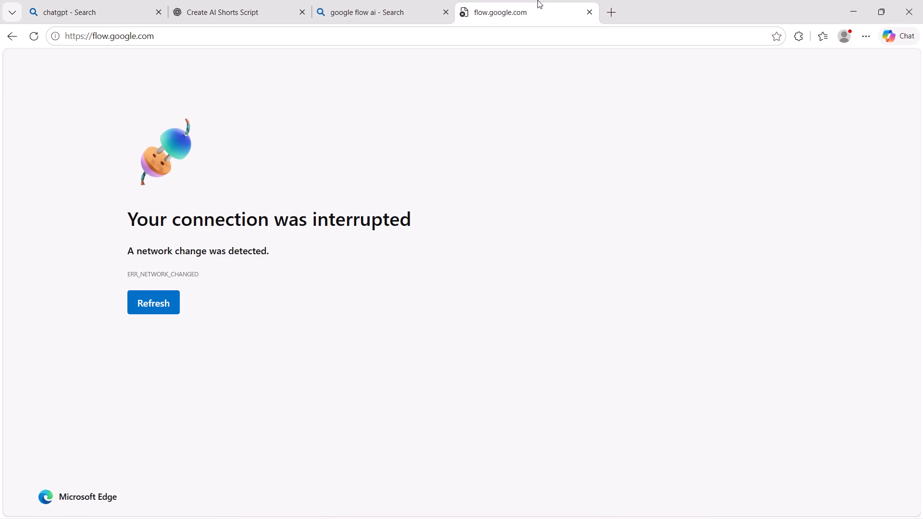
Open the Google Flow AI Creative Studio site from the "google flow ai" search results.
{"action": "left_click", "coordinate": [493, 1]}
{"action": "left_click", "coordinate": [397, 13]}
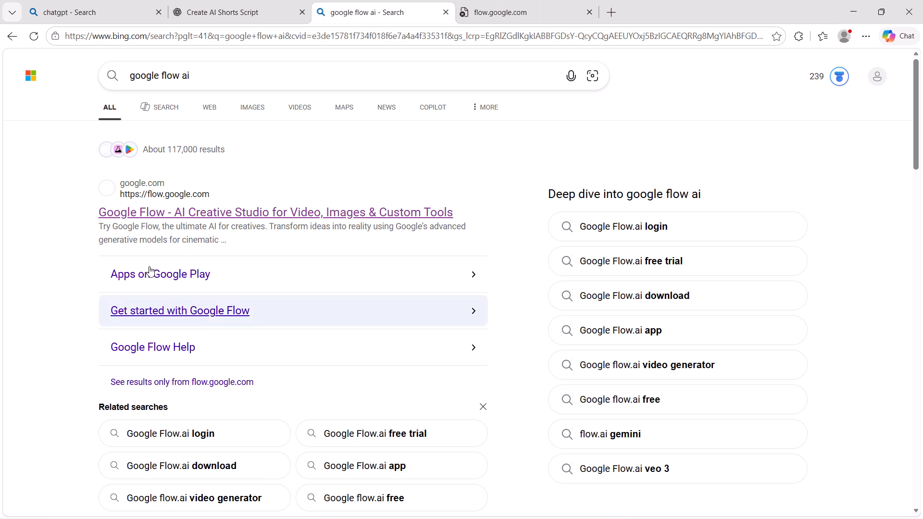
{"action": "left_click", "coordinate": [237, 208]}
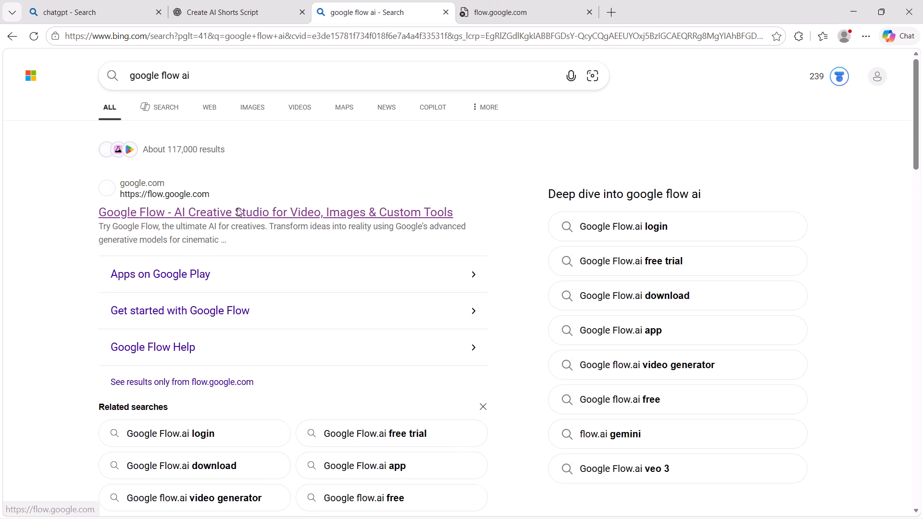
Switch to the "Create AI Shorts Script" ChatGPT conversation and close the newly opened Google Flow tab that is still loading.
{"action": "left_click", "coordinate": [195, 0]}
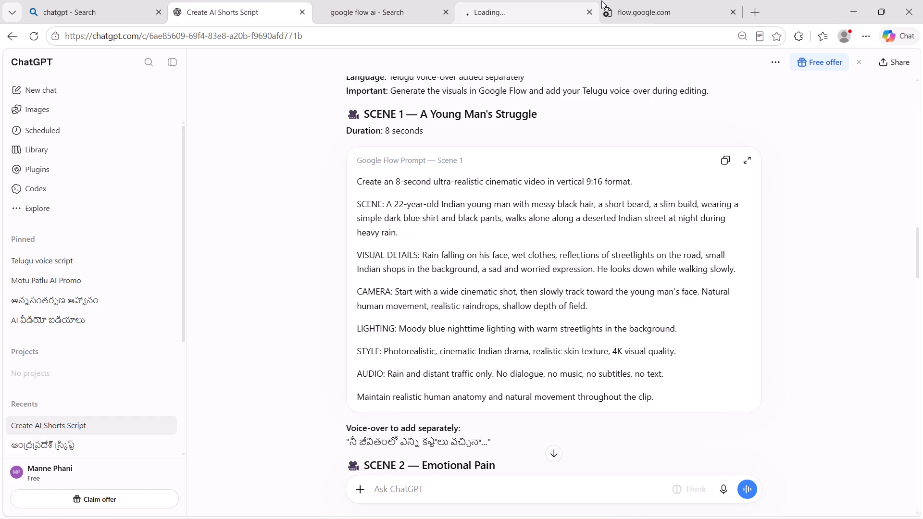
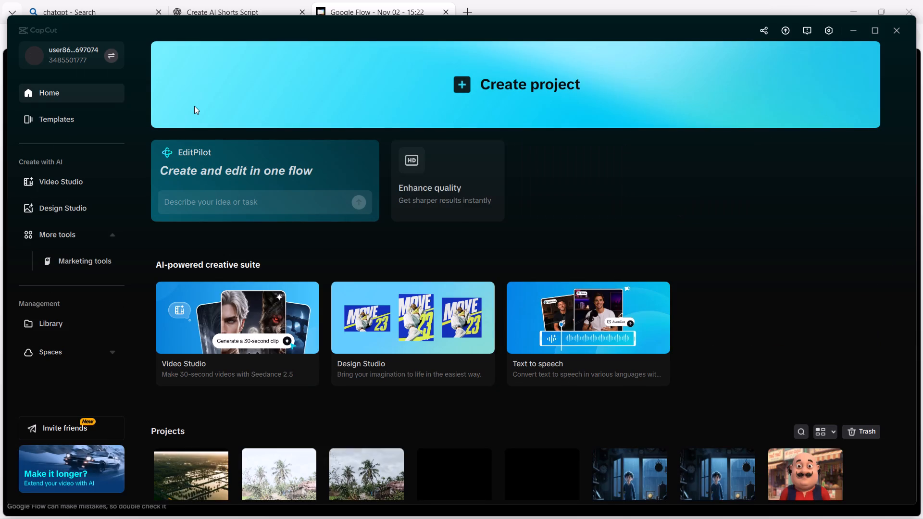
{"action": "left_click", "coordinate": [312, 89]}
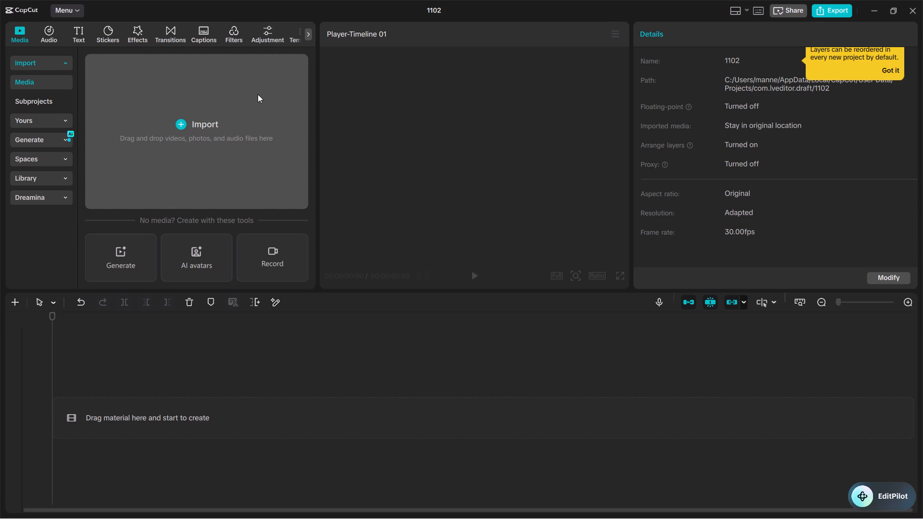
Import the five downloaded MP4 scene clips from the device's Downloads folder into the project media.
{"action": "left_click", "coordinate": [258, 94]}
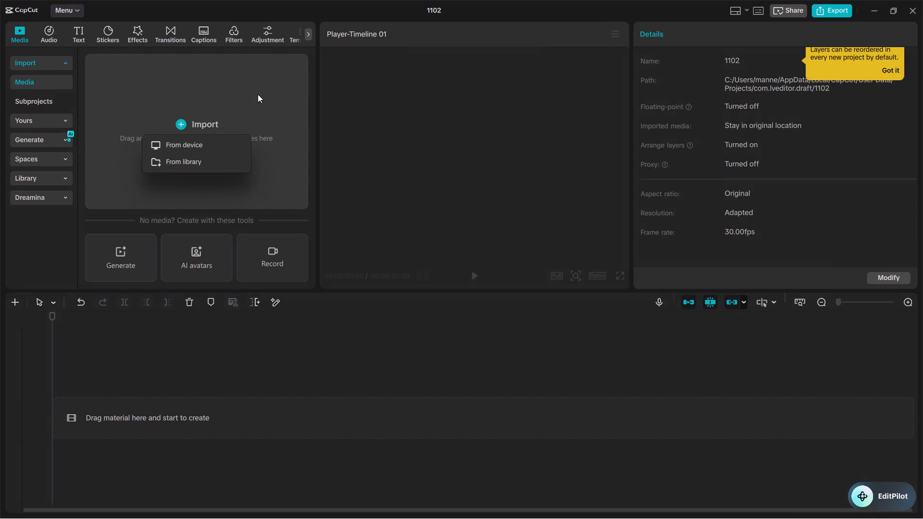
{"action": "left_click", "coordinate": [177, 140]}
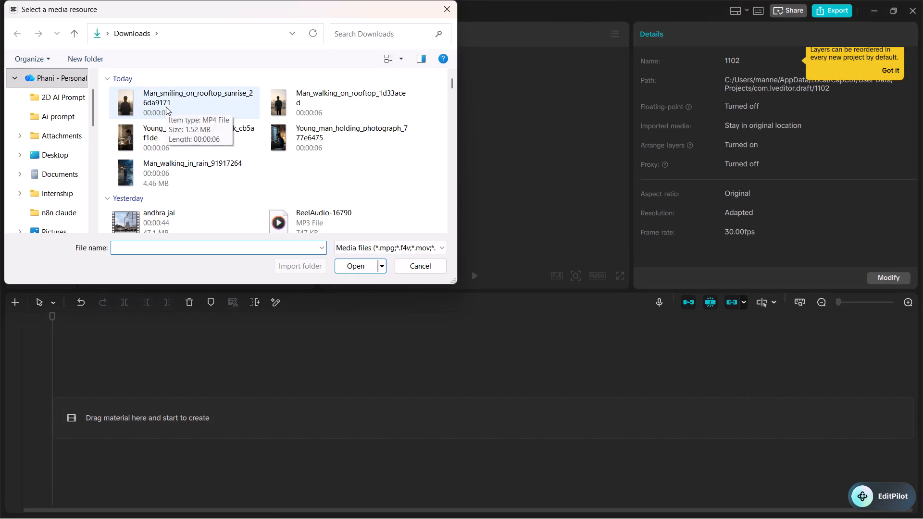
{"action": "left_click", "coordinate": [161, 170]}
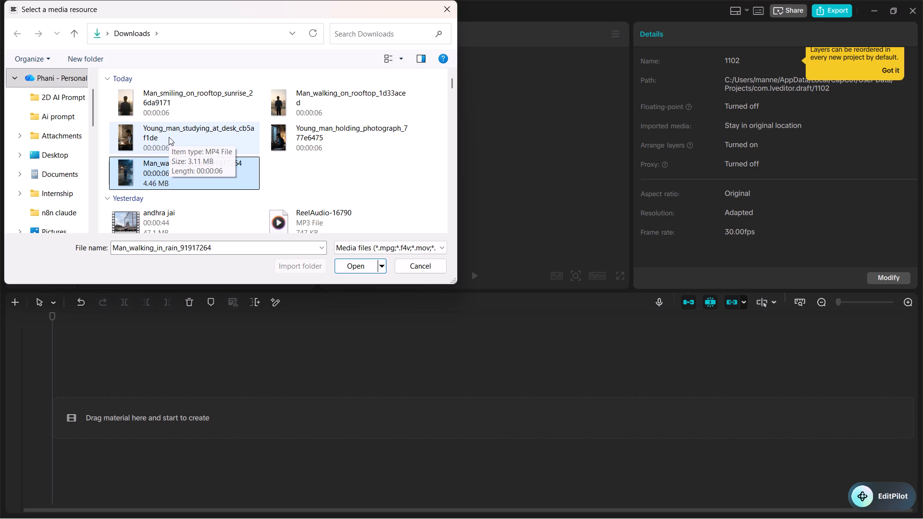
{"action": "left_click", "coordinate": [169, 137], "text": "ctrl"}
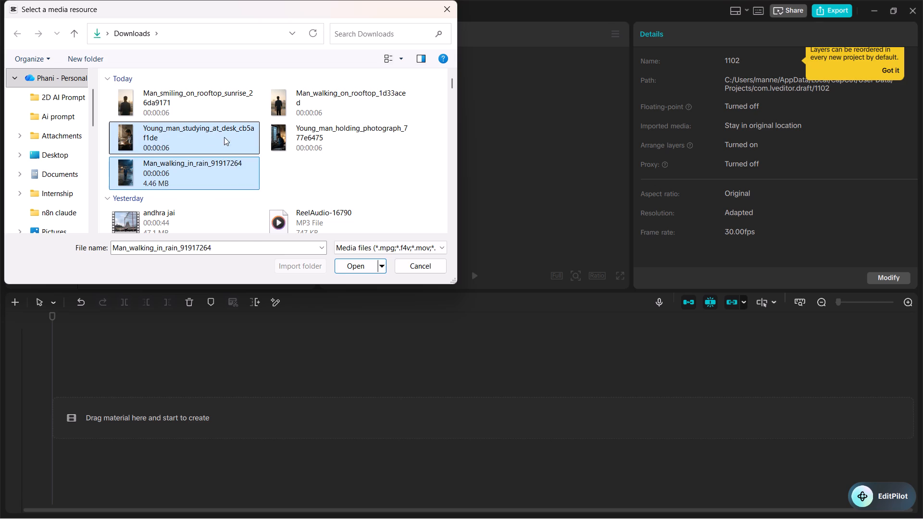
{"action": "left_click", "coordinate": [318, 147], "text": "ctrl"}
{"action": "left_click", "coordinate": [299, 105], "text": "ctrl"}
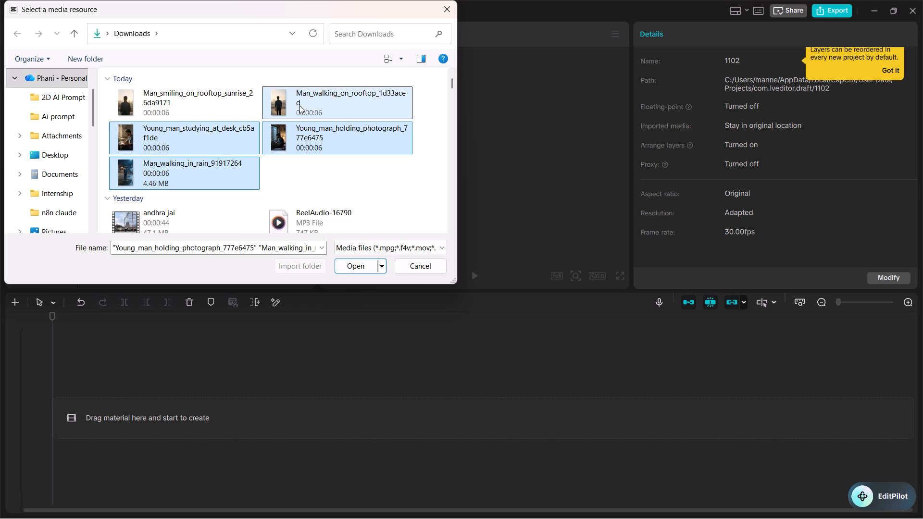
{"action": "left_click", "coordinate": [150, 98], "text": "ctrl"}
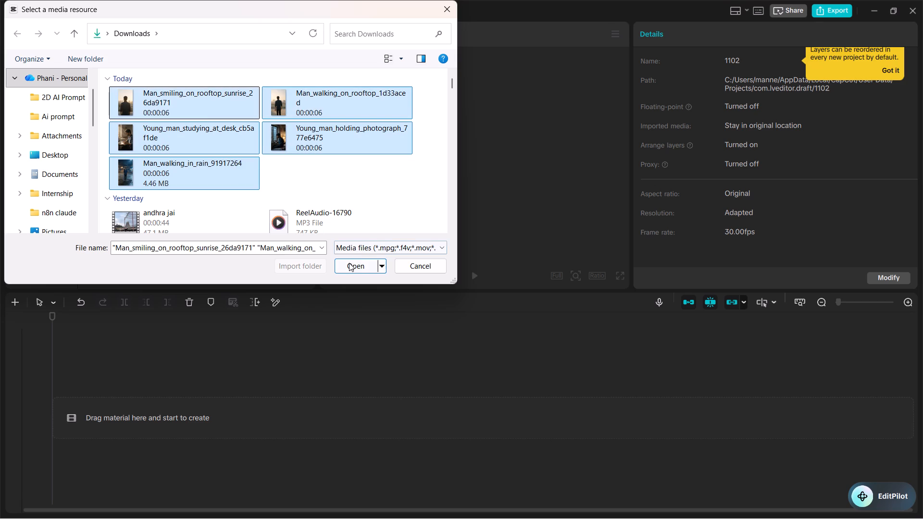
{"action": "left_click", "coordinate": [349, 268], "text": "ctrl"}
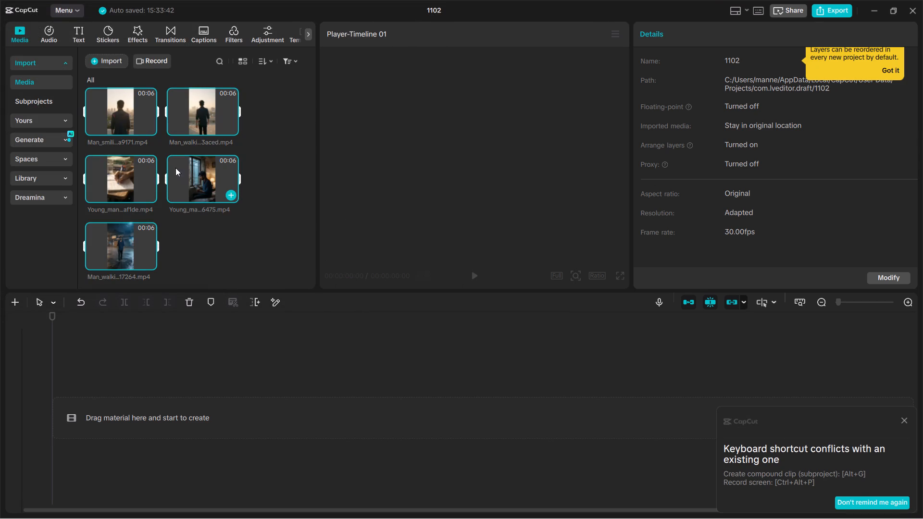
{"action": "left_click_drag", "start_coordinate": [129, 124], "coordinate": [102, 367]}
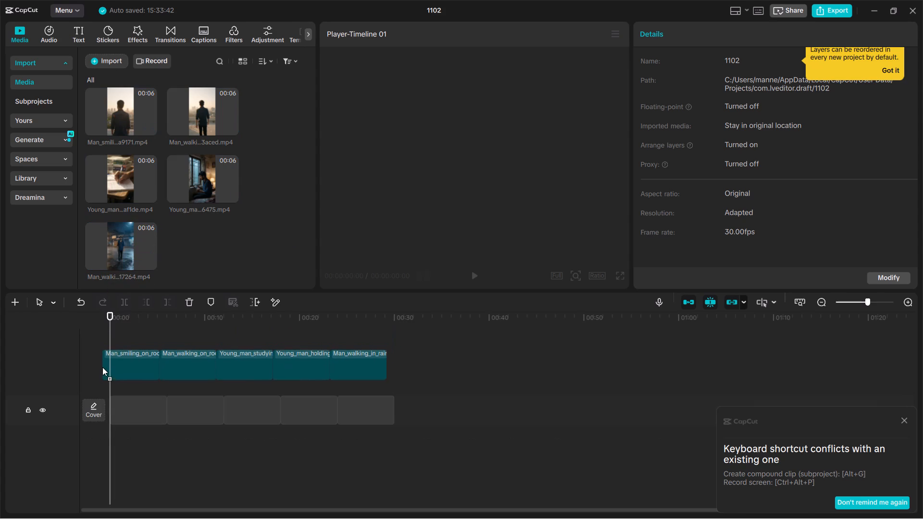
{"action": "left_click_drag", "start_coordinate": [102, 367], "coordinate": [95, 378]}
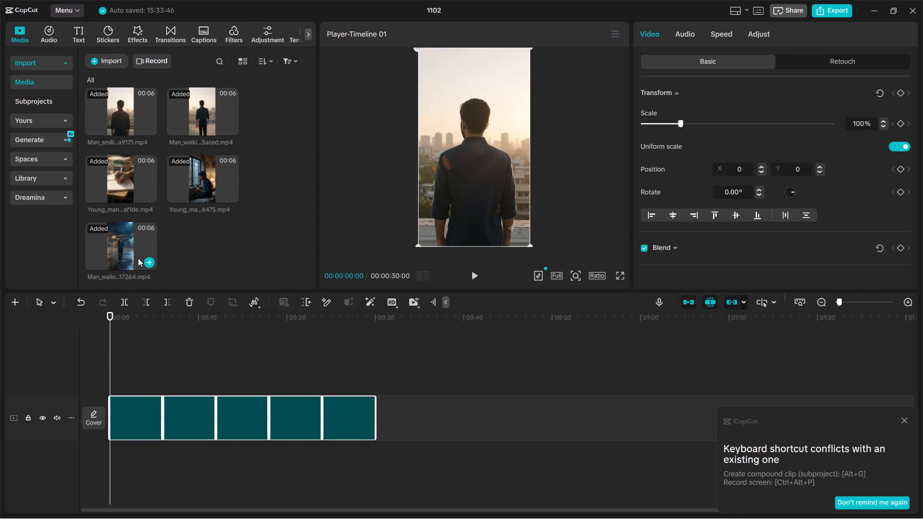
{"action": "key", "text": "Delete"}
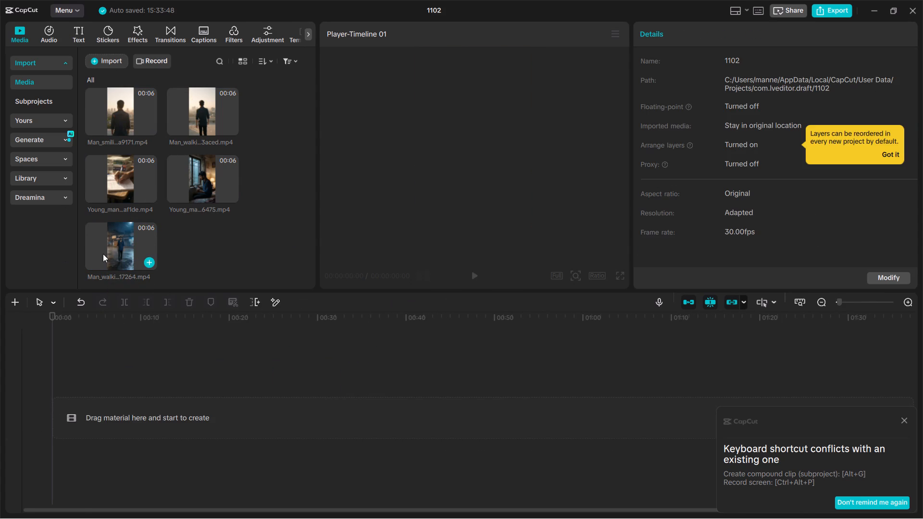
Place the Man_walking_in_rain, Young_man_holding_photograph and Young_man_studying_at_desk clips end to end on the main track, starting at 00:00.
{"action": "left_click_drag", "start_coordinate": [103, 254], "coordinate": [89, 456]}
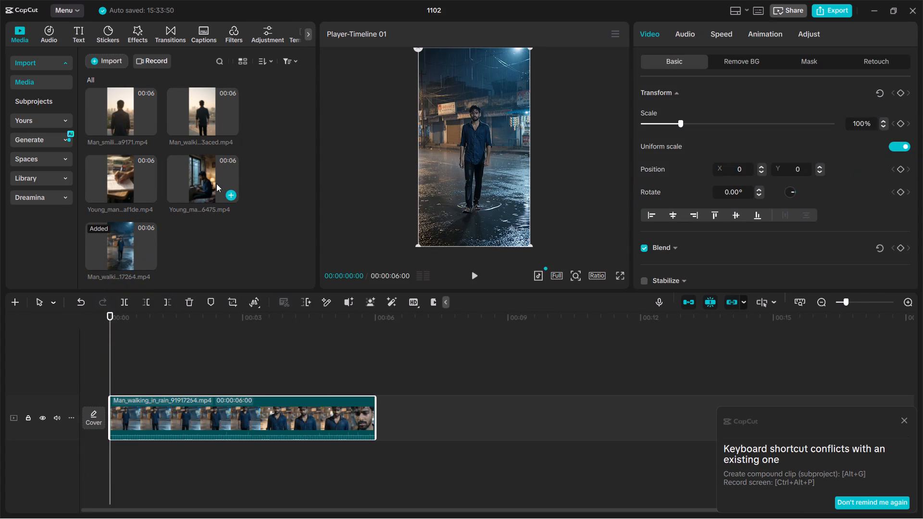
{"action": "left_click_drag", "start_coordinate": [218, 167], "coordinate": [377, 409]}
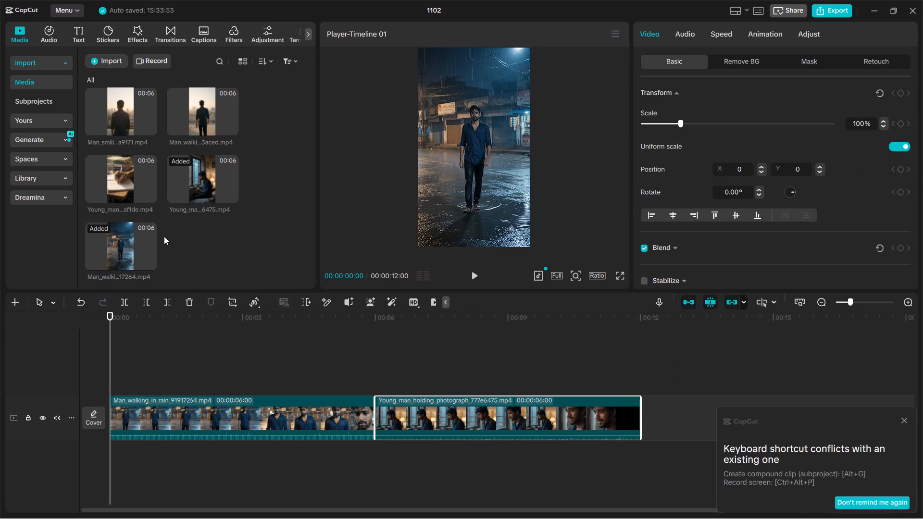
{"action": "left_click_drag", "start_coordinate": [118, 169], "coordinate": [631, 402]}
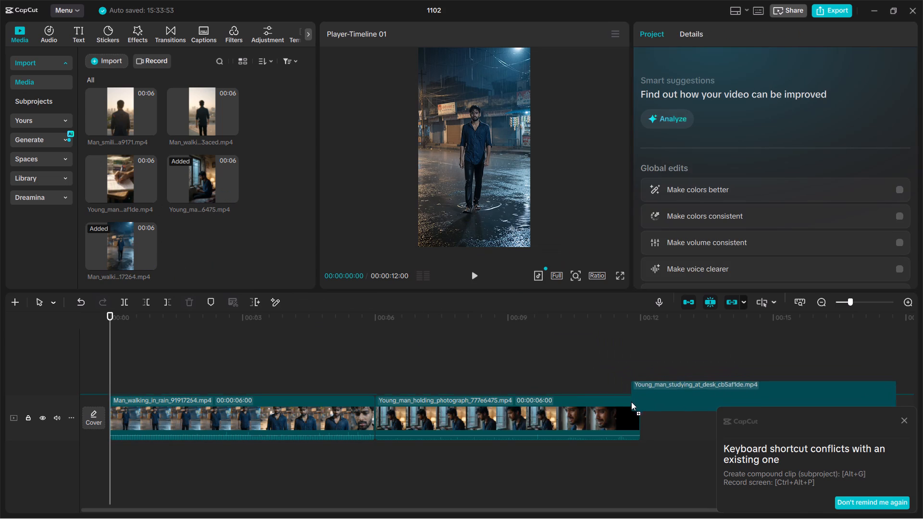
{"action": "left_click_drag", "start_coordinate": [631, 402], "coordinate": [648, 419]}
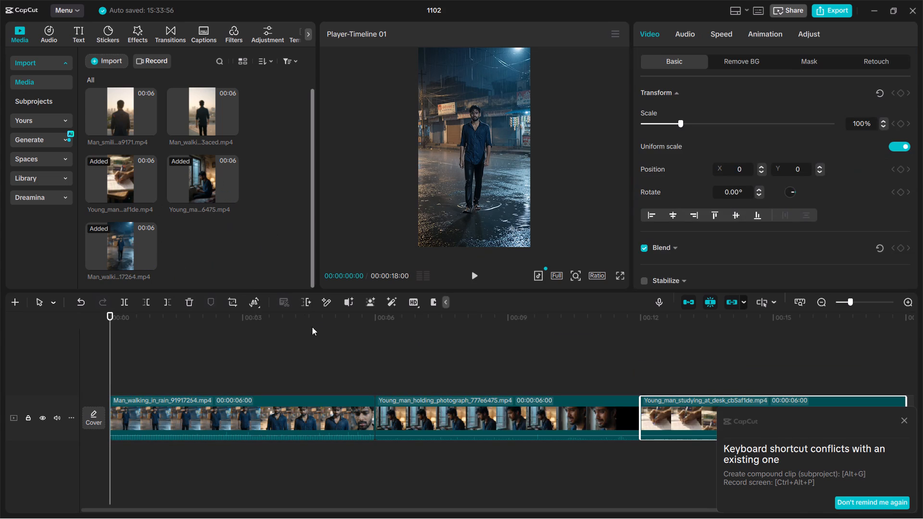
Append the Young_man_studying_at_desk clip once more, followed by the Man_walking_on_rooftop clip, at the end of the main track.
{"action": "scroll", "coordinate": [352, 401], "scroll_direction": "left", "scroll_amount": 4}
{"action": "left_click_drag", "start_coordinate": [138, 189], "coordinate": [674, 413]}
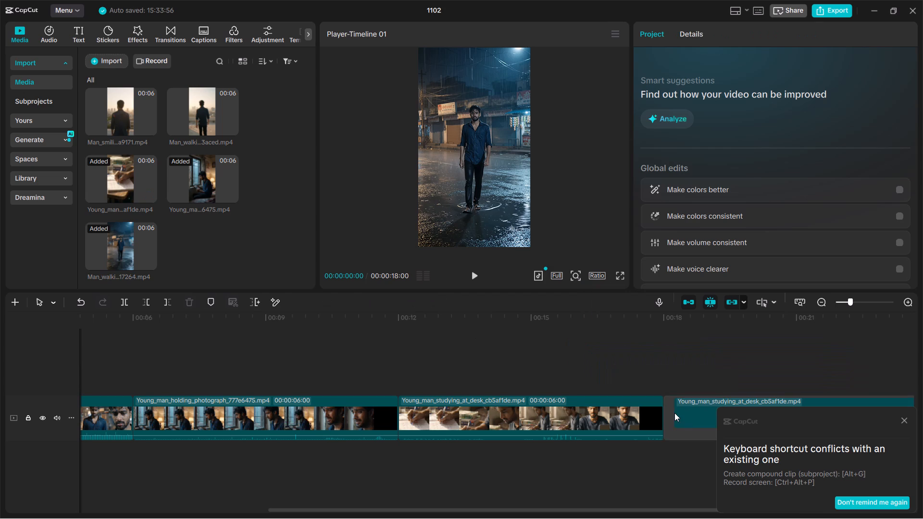
{"action": "scroll", "coordinate": [674, 413], "scroll_direction": "left", "scroll_amount": 6}
{"action": "left_click_drag", "start_coordinate": [180, 103], "coordinate": [666, 406]}
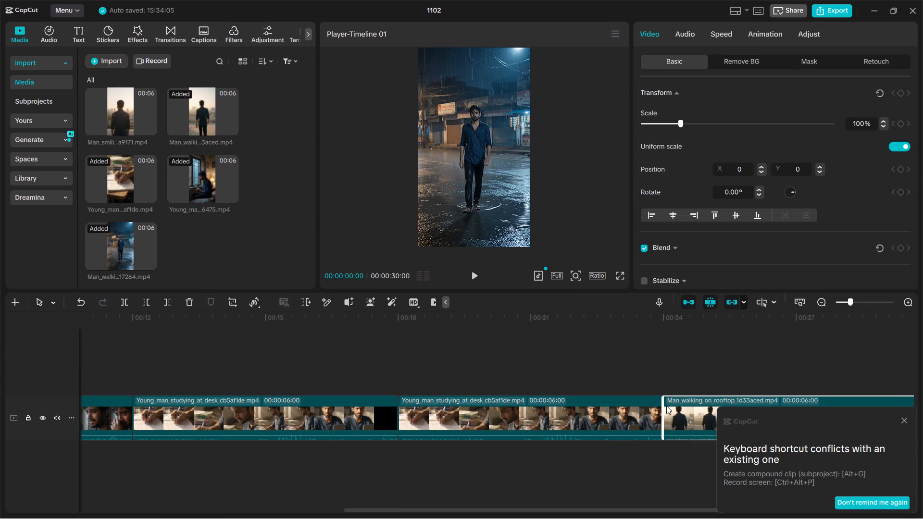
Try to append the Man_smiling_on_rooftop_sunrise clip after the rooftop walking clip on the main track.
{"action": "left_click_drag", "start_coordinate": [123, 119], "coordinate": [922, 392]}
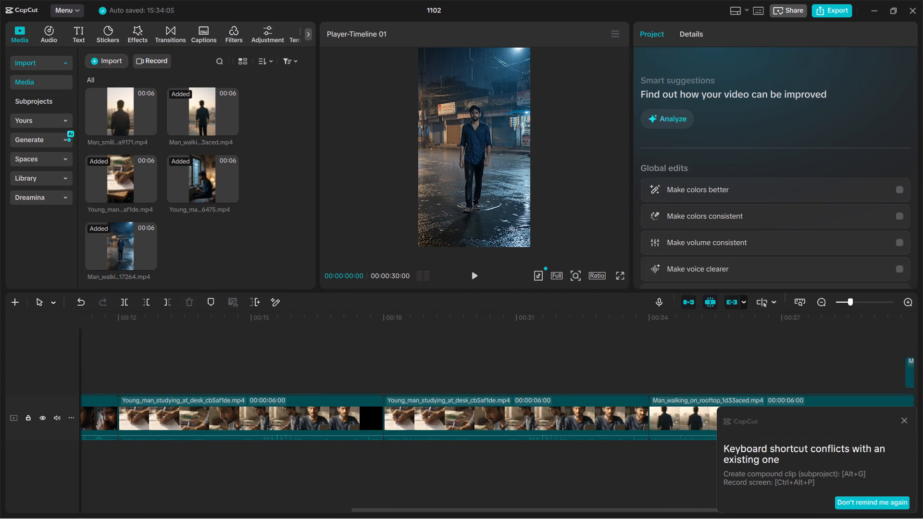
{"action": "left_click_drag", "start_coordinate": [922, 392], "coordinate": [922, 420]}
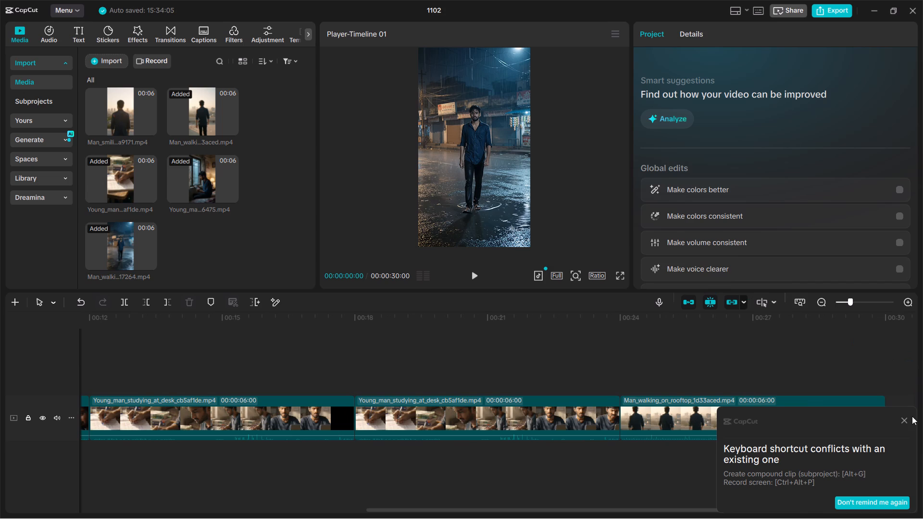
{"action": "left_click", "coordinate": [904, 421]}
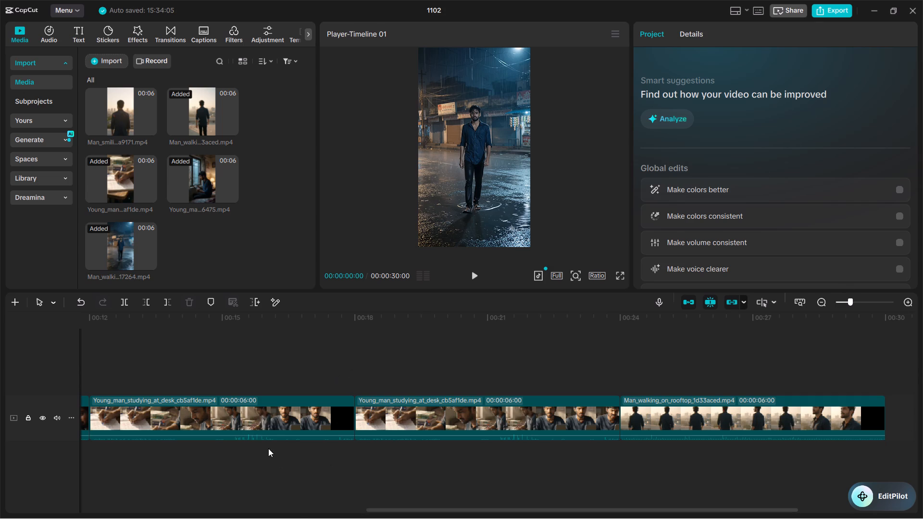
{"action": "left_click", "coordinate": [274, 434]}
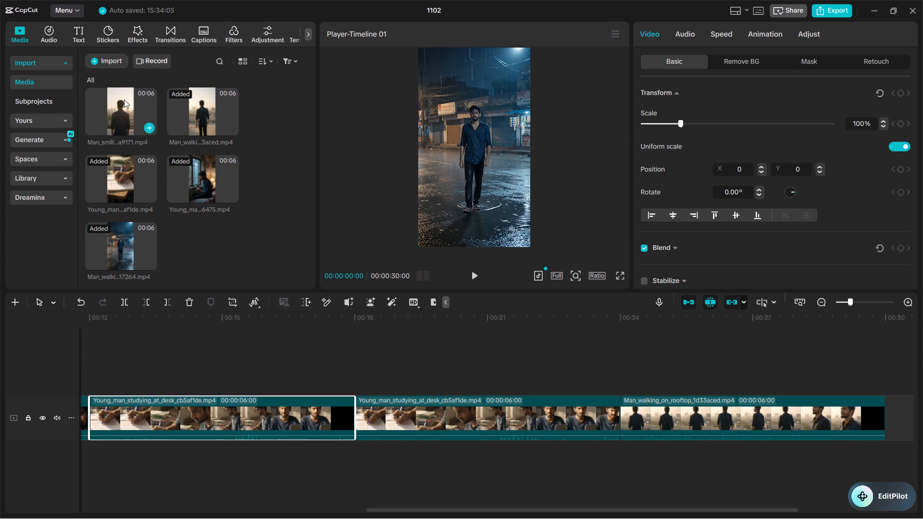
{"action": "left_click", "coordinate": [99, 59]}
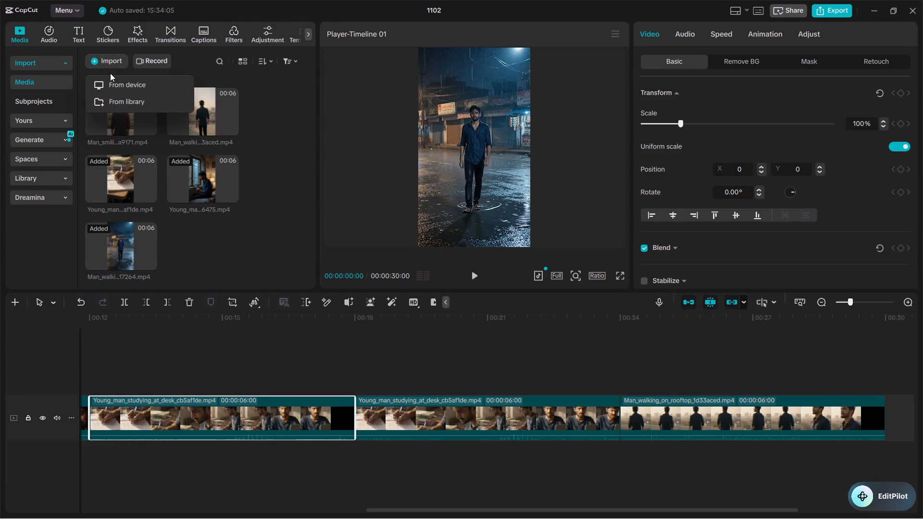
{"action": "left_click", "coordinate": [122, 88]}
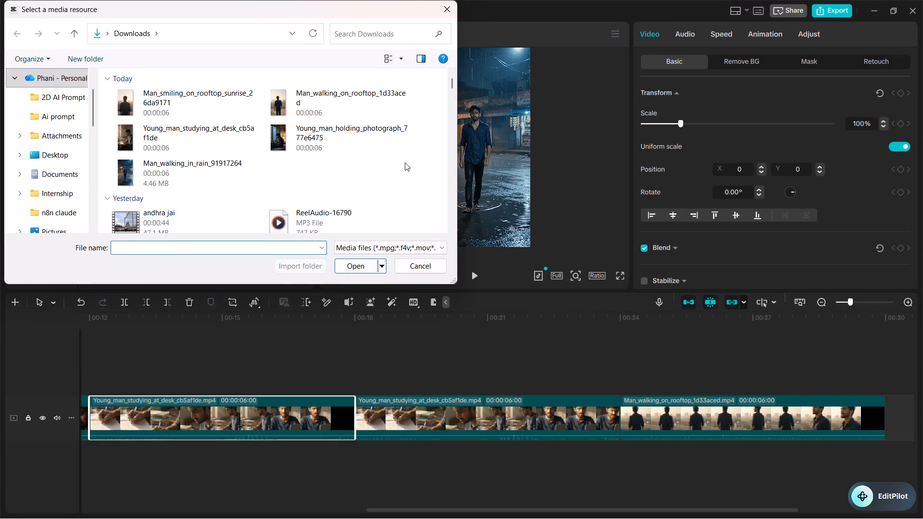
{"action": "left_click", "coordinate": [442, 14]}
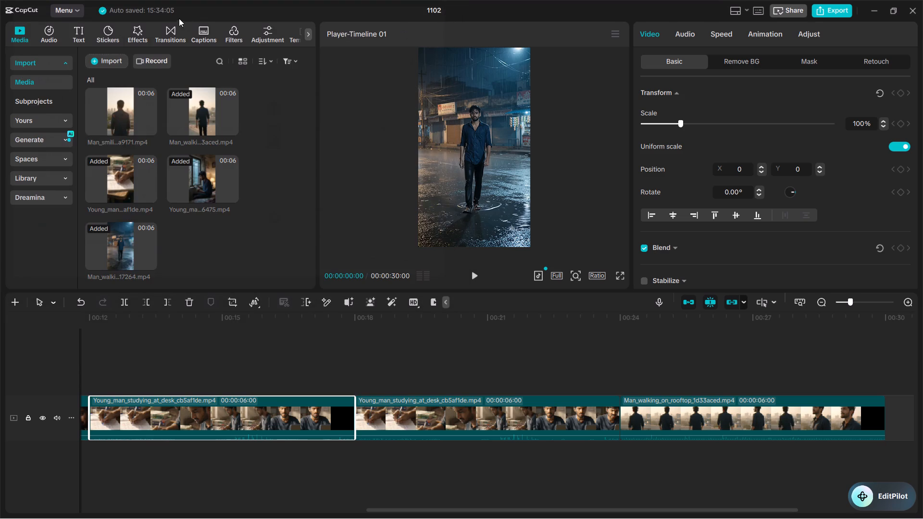
Add a Mix transition between the two Young_man_studying_at_desk clips and set its duration to 0.4 s.
{"action": "left_click", "coordinate": [159, 30]}
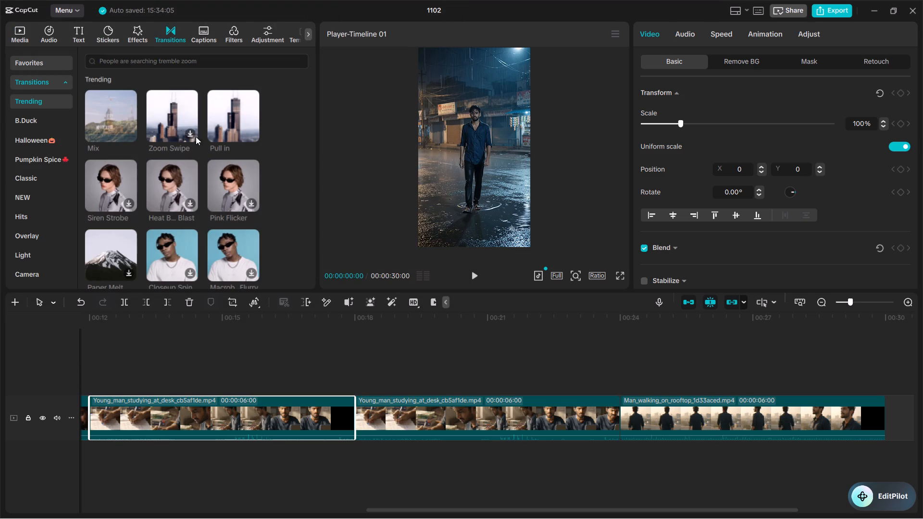
{"action": "left_click_drag", "start_coordinate": [118, 114], "coordinate": [344, 406]}
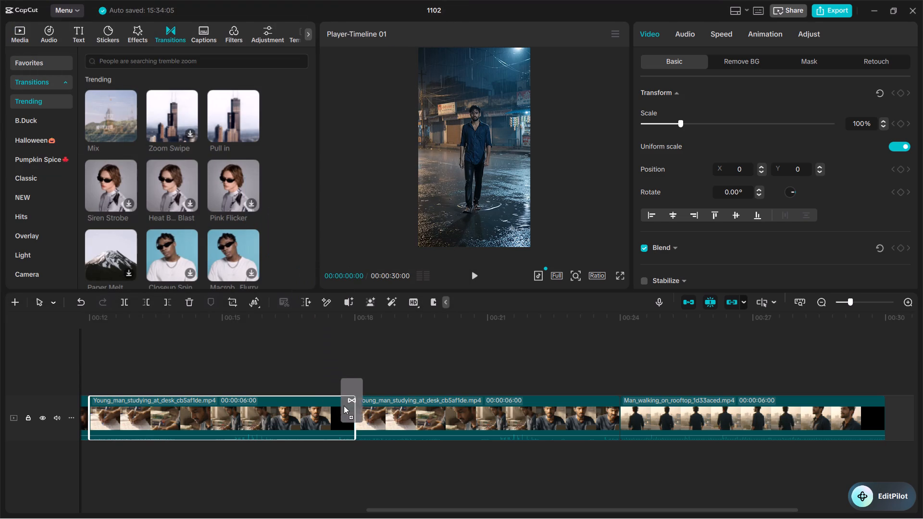
{"action": "left_click_drag", "start_coordinate": [344, 406], "coordinate": [345, 410]}
{"action": "left_click", "coordinate": [531, 299]}
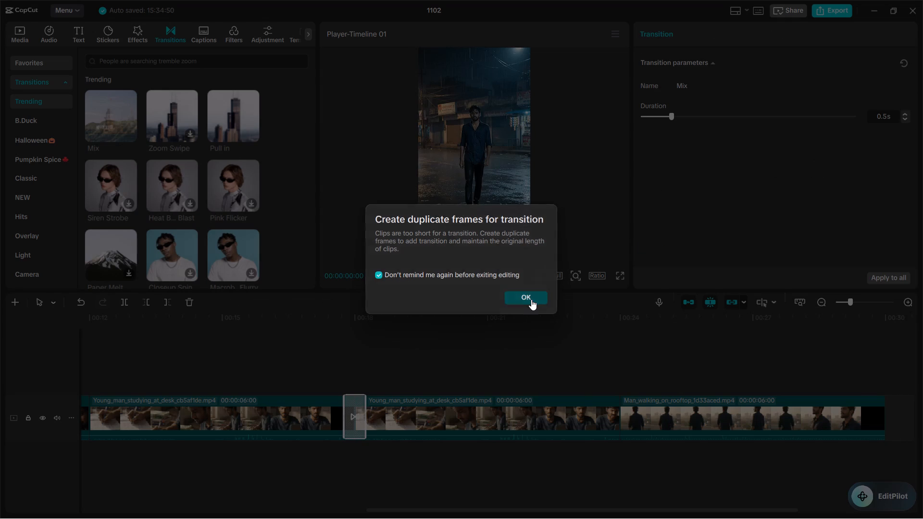
{"action": "left_click_drag", "start_coordinate": [673, 119], "coordinate": [707, 118]}
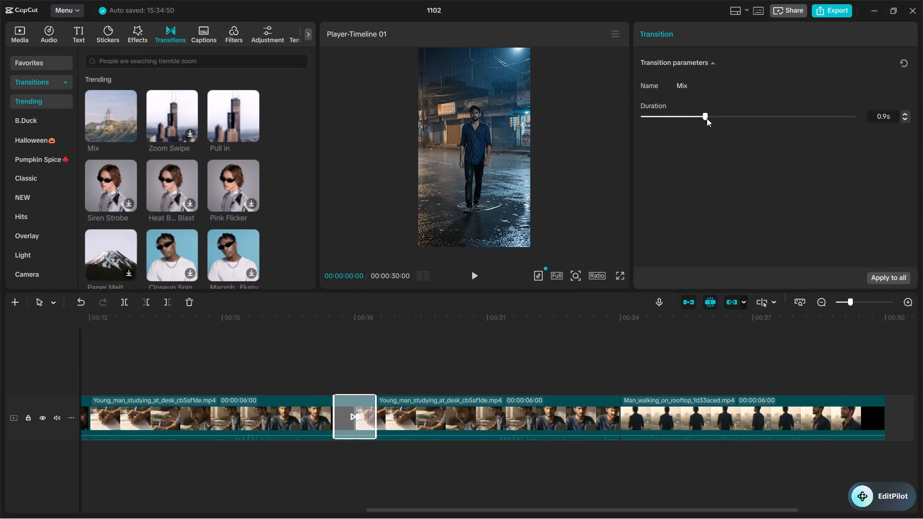
{"action": "left_click_drag", "start_coordinate": [707, 118], "coordinate": [656, 122]}
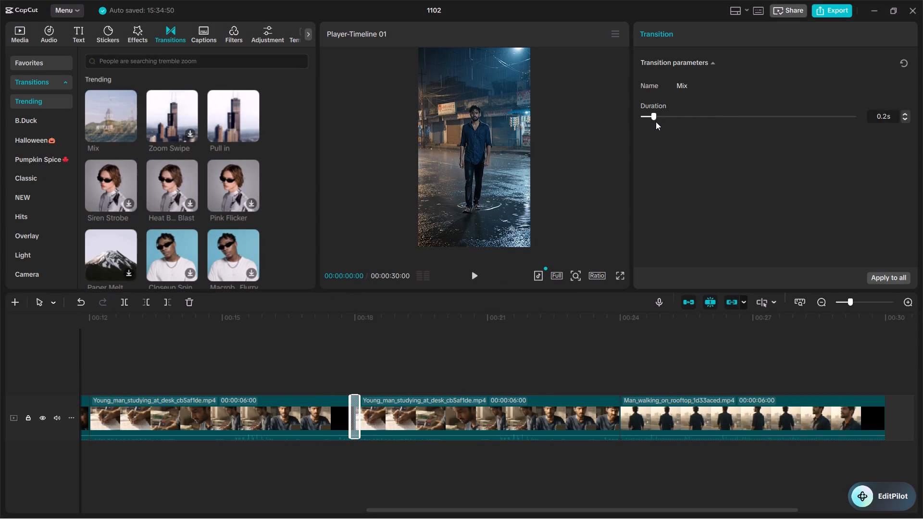
{"action": "left_click_drag", "start_coordinate": [656, 122], "coordinate": [667, 119]}
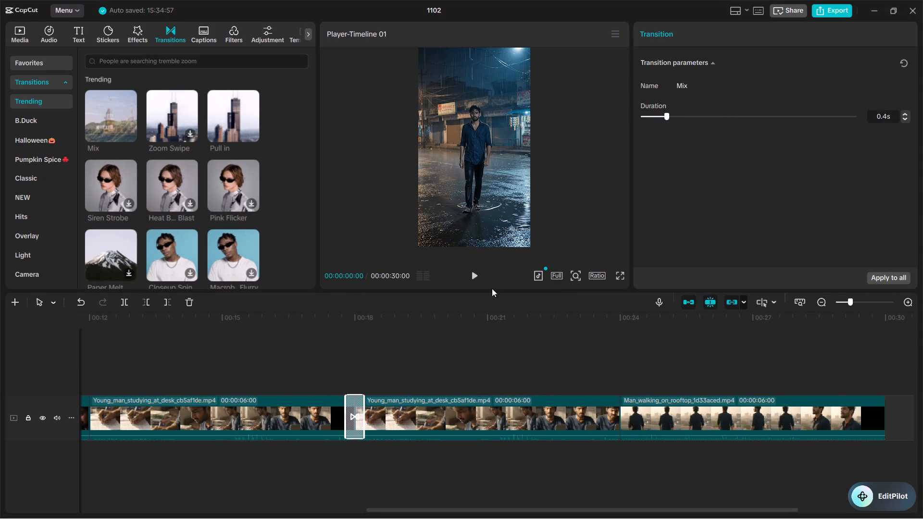
Place the trending chef emoji sticker on a track above the desk clips, starting at about 00:17.
{"action": "scroll", "coordinate": [454, 406], "scroll_direction": "left", "scroll_amount": 1}
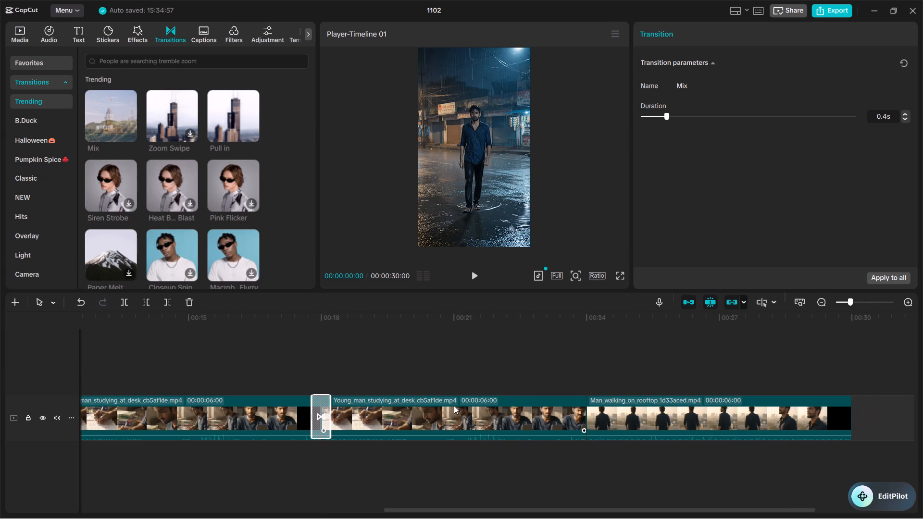
{"action": "scroll", "coordinate": [454, 406], "scroll_direction": "left", "scroll_amount": 1}
{"action": "left_click", "coordinate": [25, 39]}
{"action": "left_click", "coordinate": [45, 38]}
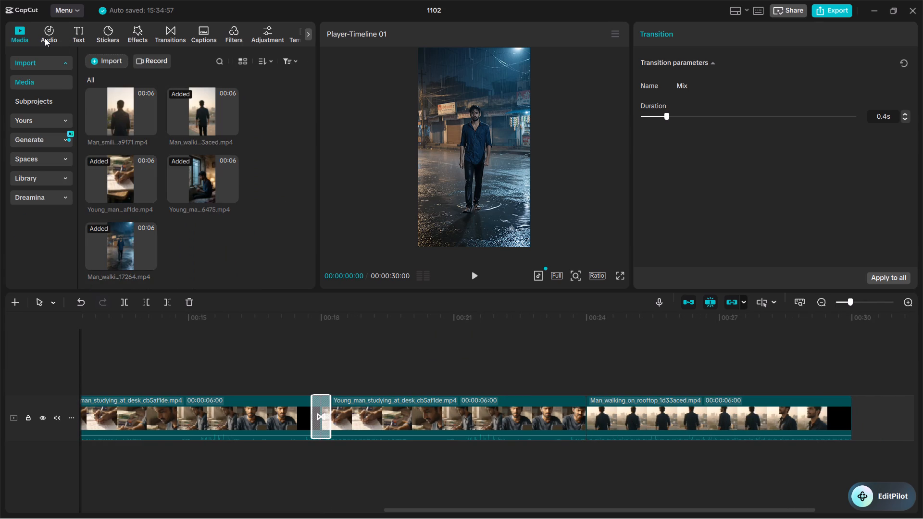
{"action": "left_click", "coordinate": [76, 34]}
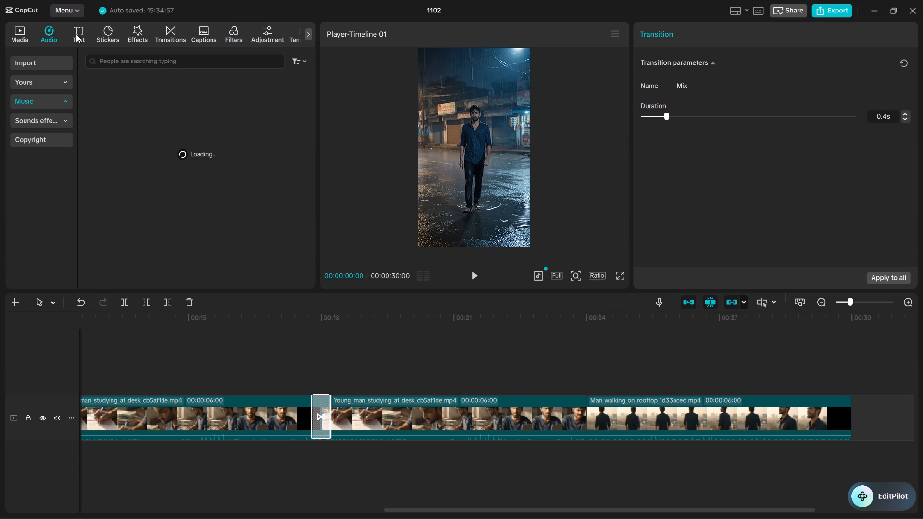
{"action": "left_click", "coordinate": [98, 35]}
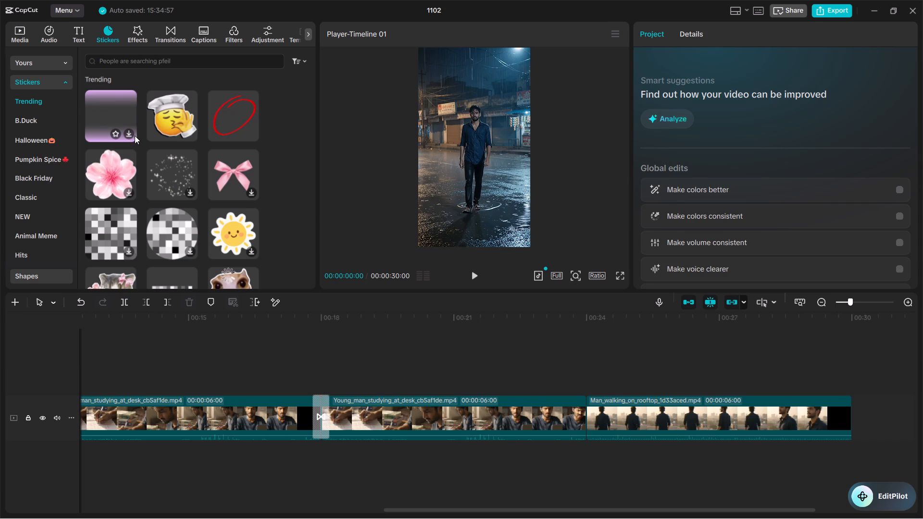
{"action": "left_click_drag", "start_coordinate": [156, 119], "coordinate": [307, 370]}
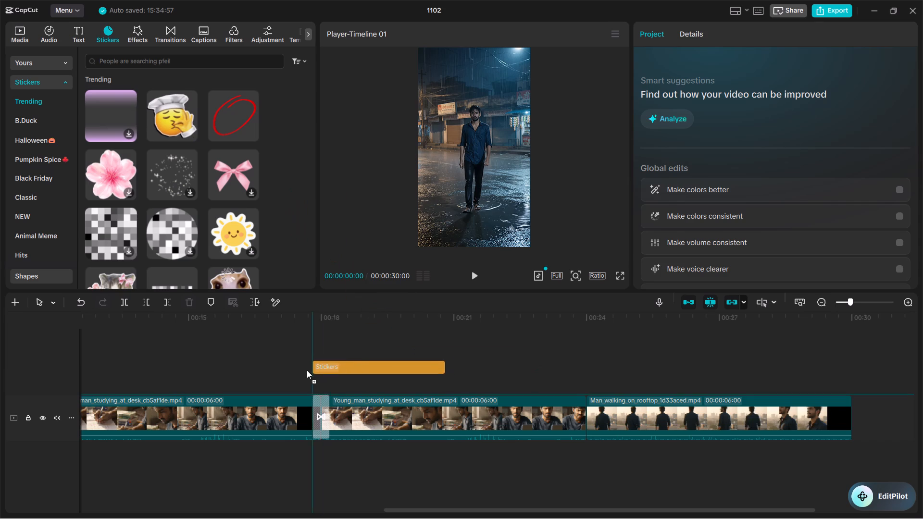
{"action": "left_click_drag", "start_coordinate": [307, 370], "coordinate": [299, 379]}
Place the red circle sticker on another track above the clips, starting at about 00:22.
{"action": "scroll", "coordinate": [374, 357], "scroll_direction": "left", "scroll_amount": 3}
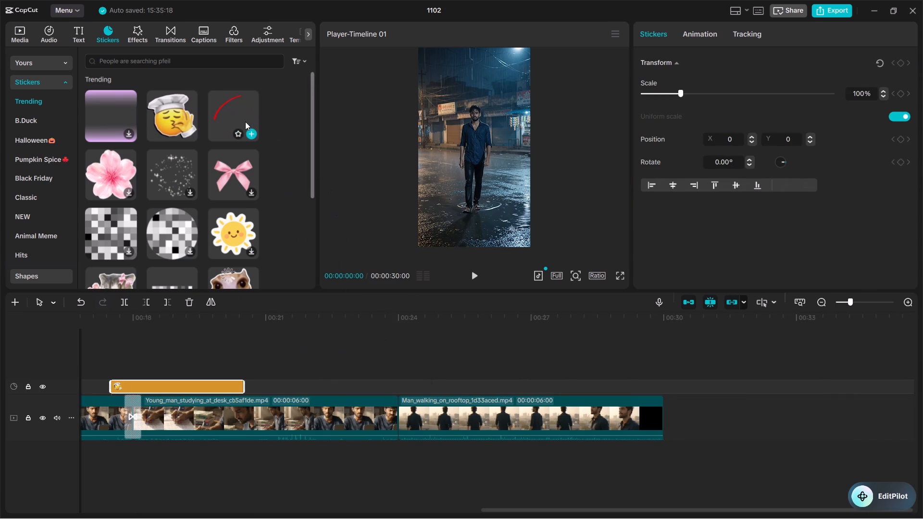
{"action": "left_click_drag", "start_coordinate": [245, 122], "coordinate": [319, 377]}
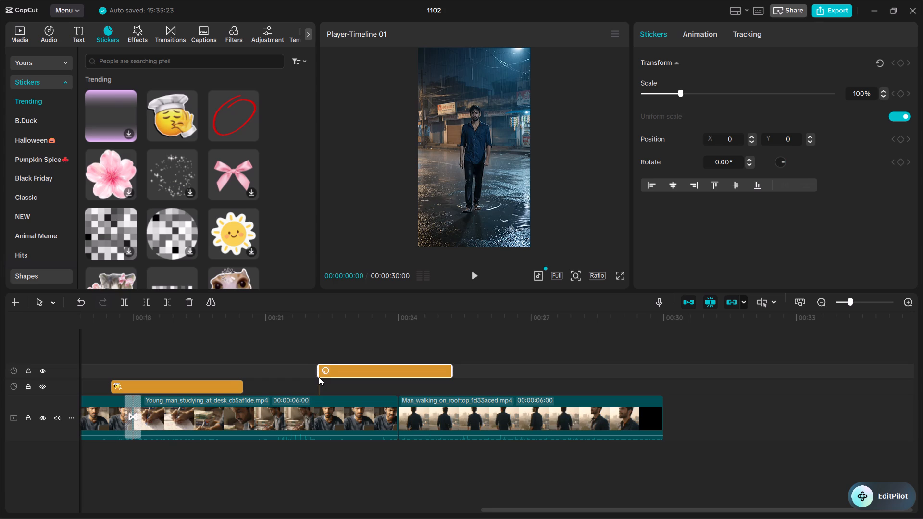
Scrub the playhead from 00:00 to about 00:24 and back to preview the clips and stickers.
{"action": "scroll", "coordinate": [473, 389], "scroll_direction": "right", "scroll_amount": 4}
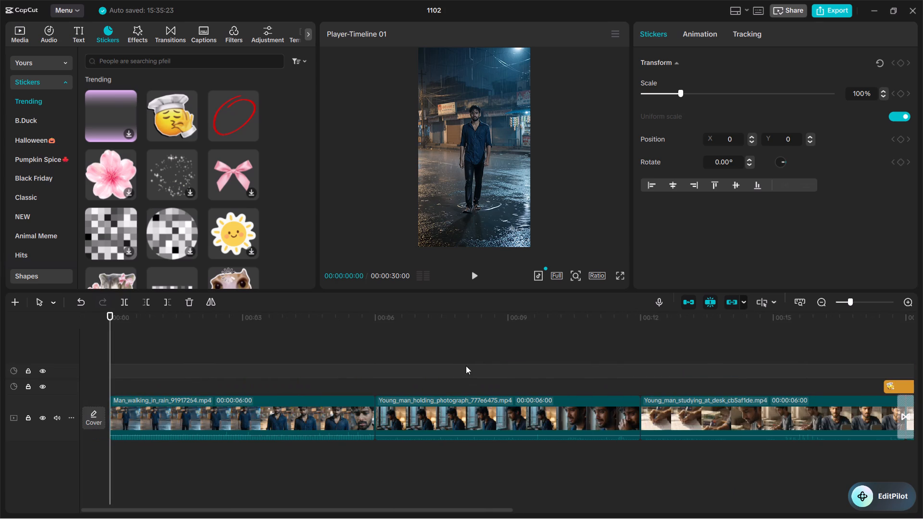
{"action": "left_click_drag", "start_coordinate": [111, 317], "coordinate": [468, 337]}
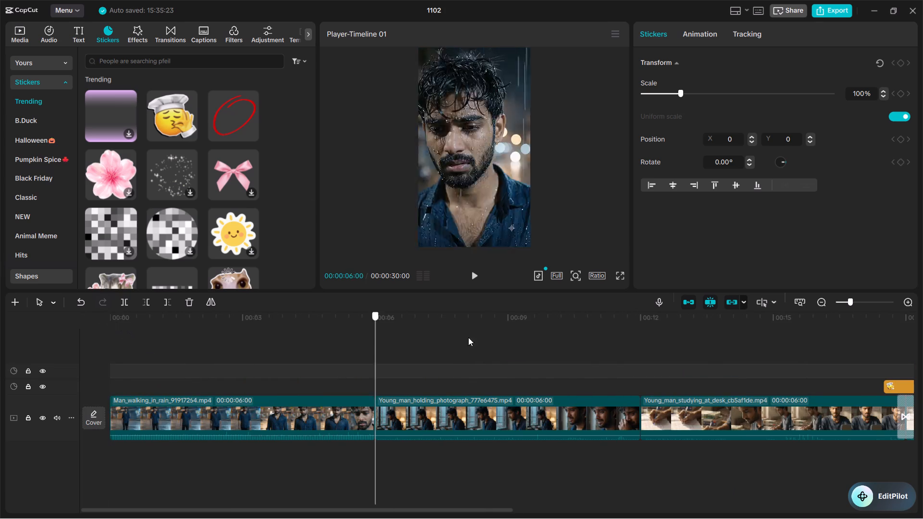
{"action": "left_click_drag", "start_coordinate": [468, 337], "coordinate": [836, 378]}
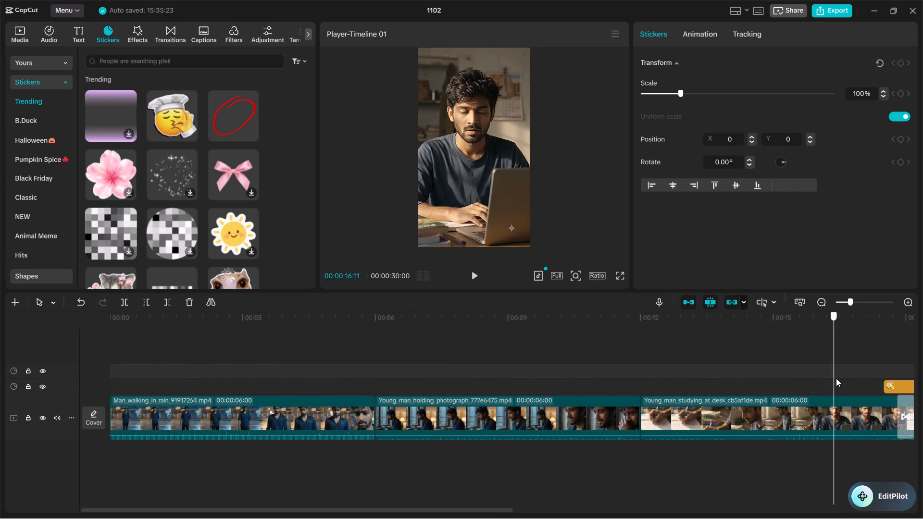
{"action": "left_click_drag", "start_coordinate": [836, 378], "coordinate": [793, 395]}
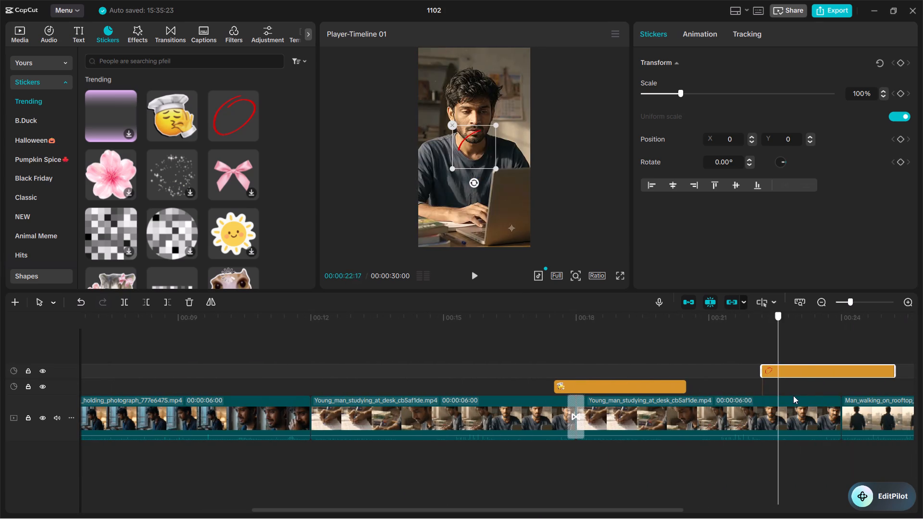
{"action": "left_click_drag", "start_coordinate": [793, 395], "coordinate": [868, 434]}
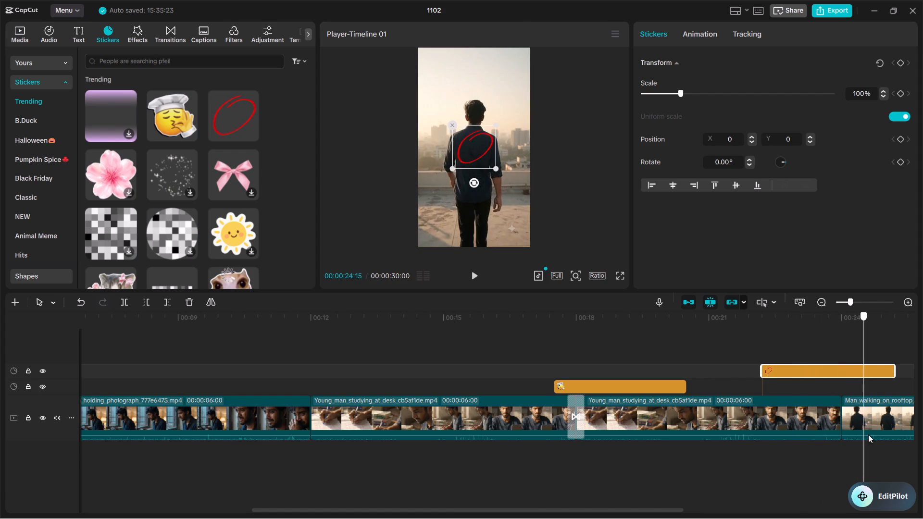
{"action": "left_click_drag", "start_coordinate": [868, 434], "coordinate": [8, 387]}
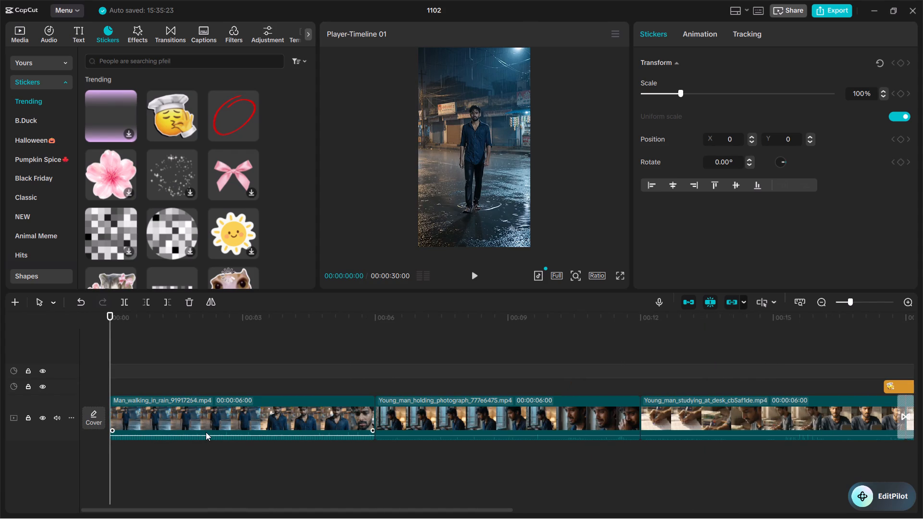
Split the Man_walking_in_rain clip at 00:00:00:11, 00:00:00:19 and 00:00:00:26.
{"action": "scroll", "coordinate": [206, 432], "scroll_direction": "up", "scroll_amount": 3, "text": "ctrl"}
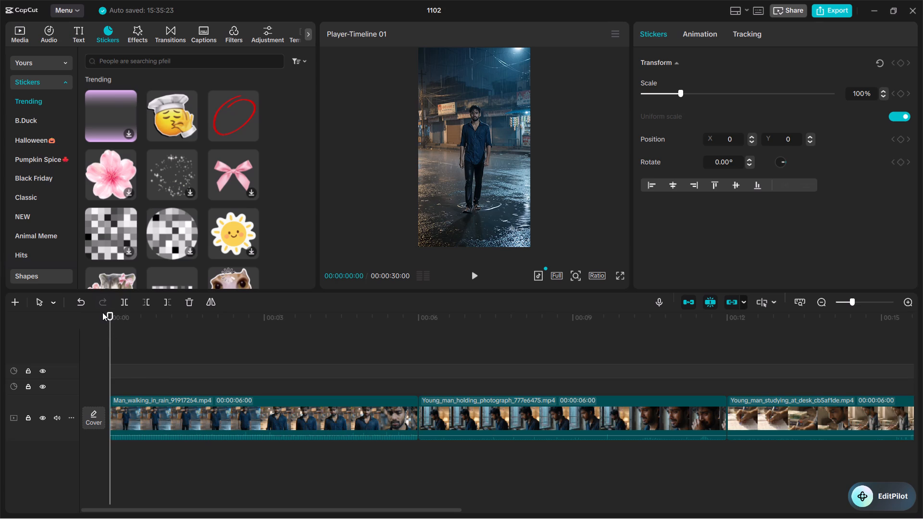
{"action": "left_click_drag", "start_coordinate": [112, 324], "coordinate": [213, 358]}
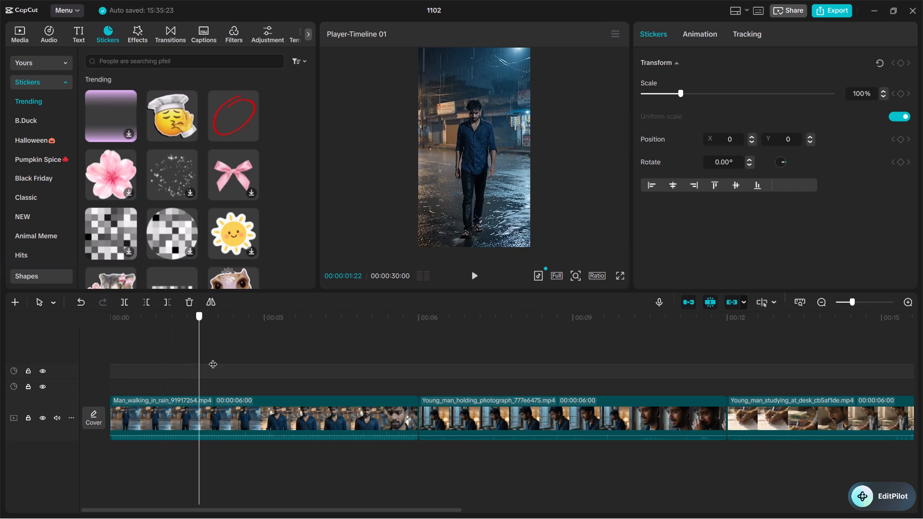
{"action": "left_click_drag", "start_coordinate": [213, 358], "coordinate": [302, 380]}
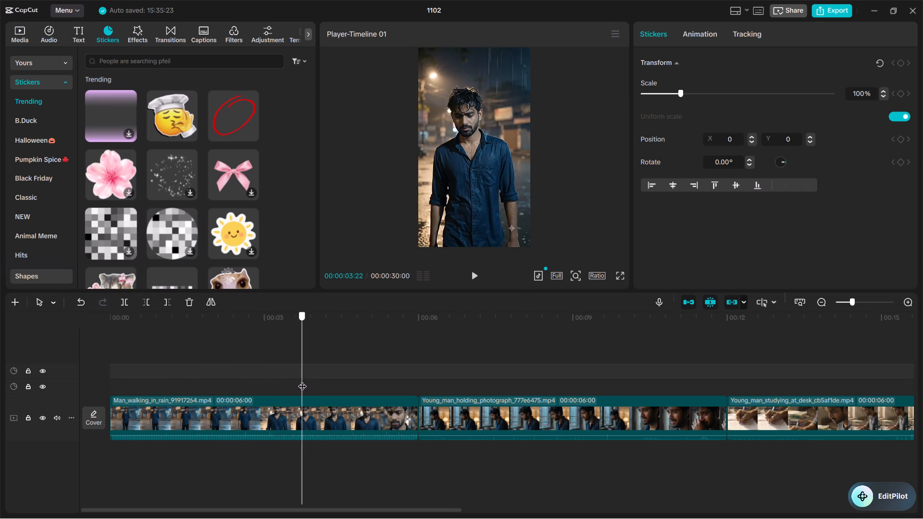
{"action": "left_click_drag", "start_coordinate": [302, 380], "coordinate": [128, 339]}
{"action": "left_click", "coordinate": [123, 302]}
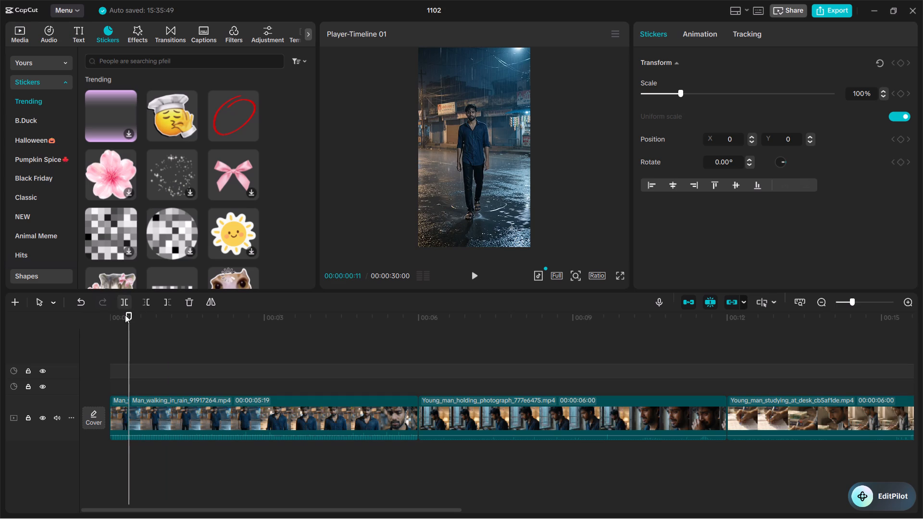
{"action": "left_click_drag", "start_coordinate": [130, 322], "coordinate": [142, 326]}
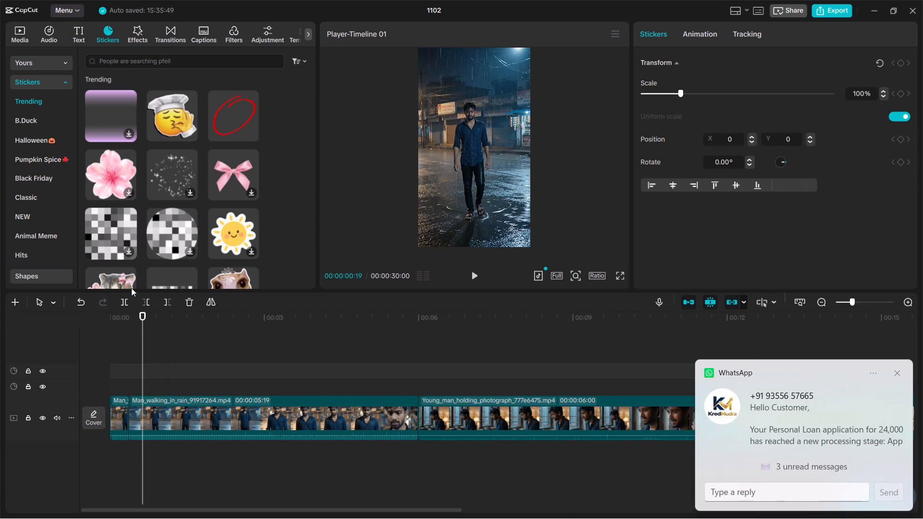
{"action": "left_click", "coordinate": [128, 301]}
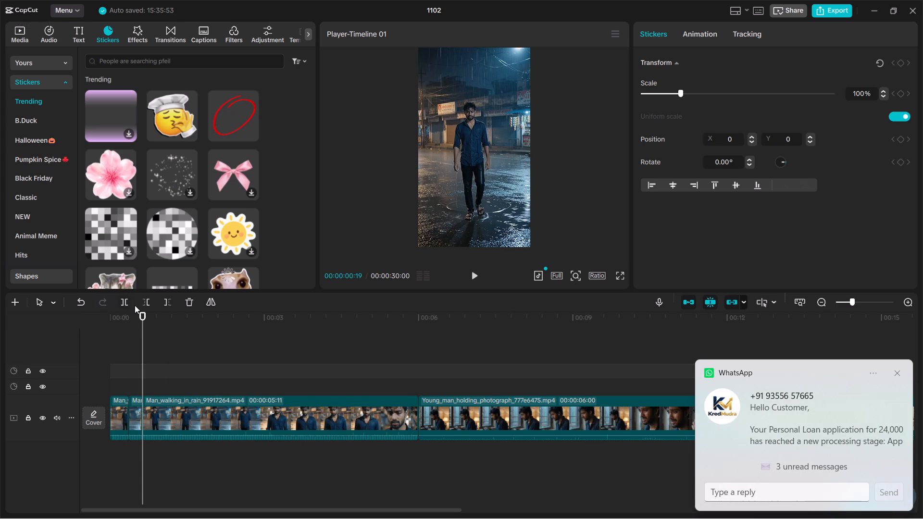
{"action": "left_click_drag", "start_coordinate": [141, 311], "coordinate": [154, 311]}
{"action": "left_click", "coordinate": [120, 302]}
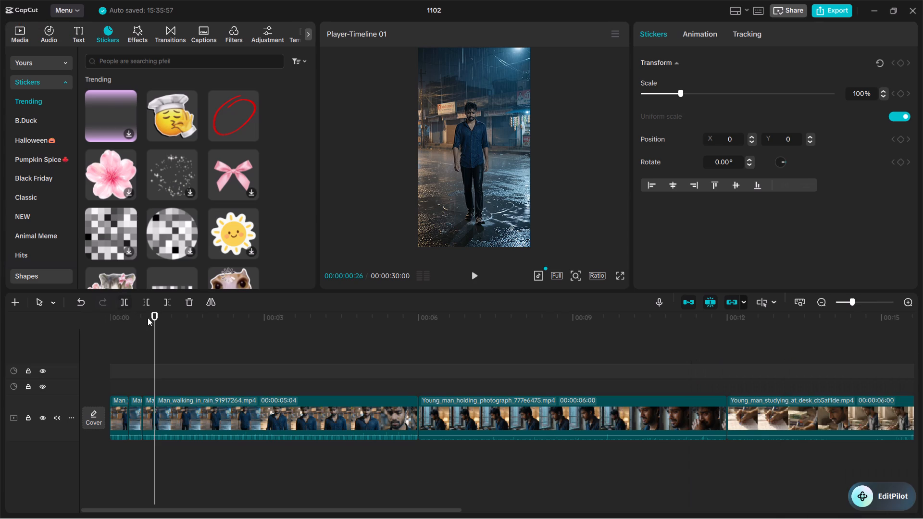
Split the remaining long piece of the Man_walking_in_rain clip at 00:00:01:01 and 00:00:01:06.
{"action": "left_click_drag", "start_coordinate": [153, 321], "coordinate": [164, 326]}
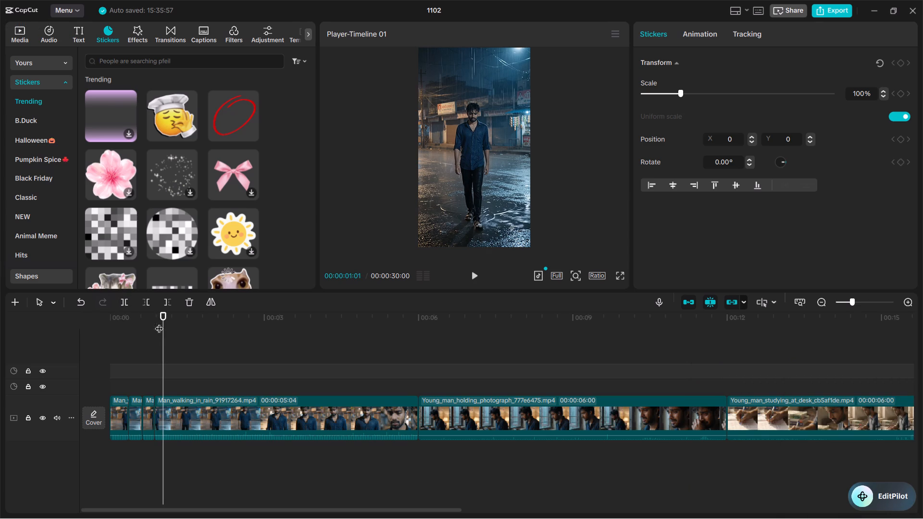
{"action": "left_click", "coordinate": [129, 306]}
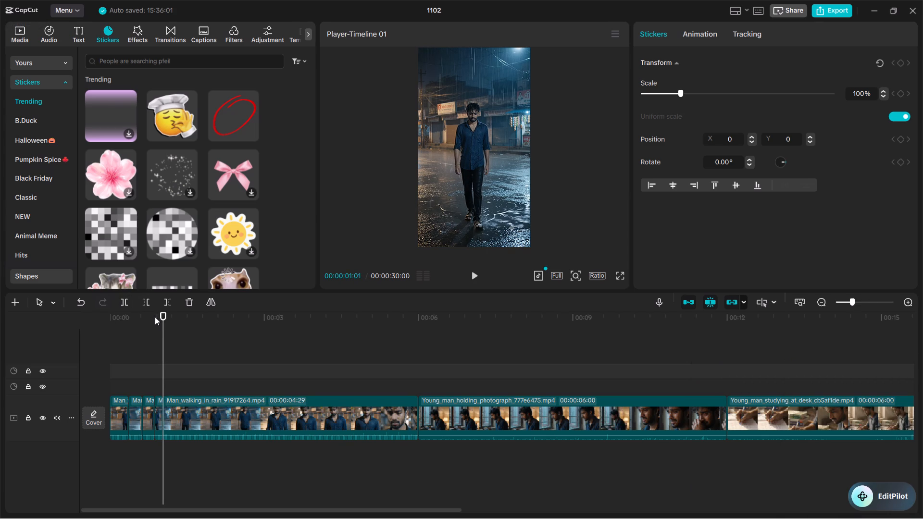
{"action": "left_click_drag", "start_coordinate": [164, 321], "coordinate": [173, 328]}
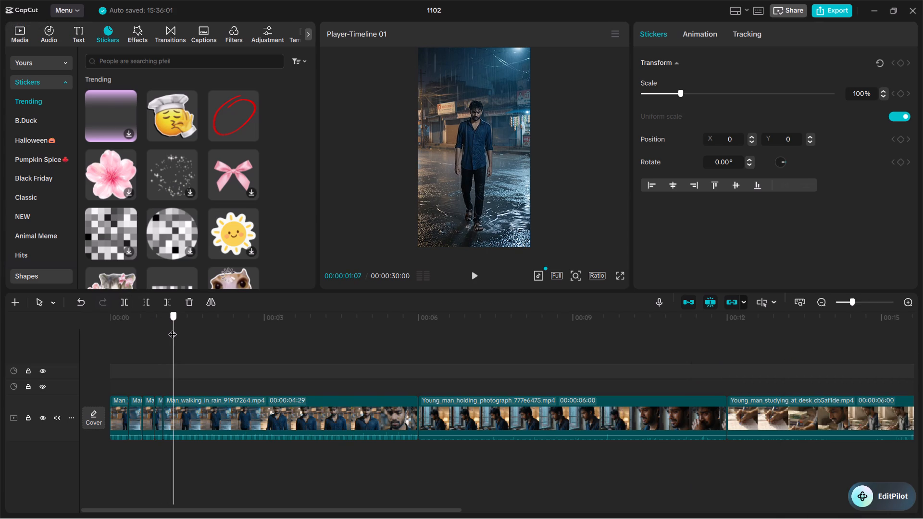
{"action": "left_click_drag", "start_coordinate": [173, 328], "coordinate": [172, 329]}
{"action": "left_click", "coordinate": [125, 302]}
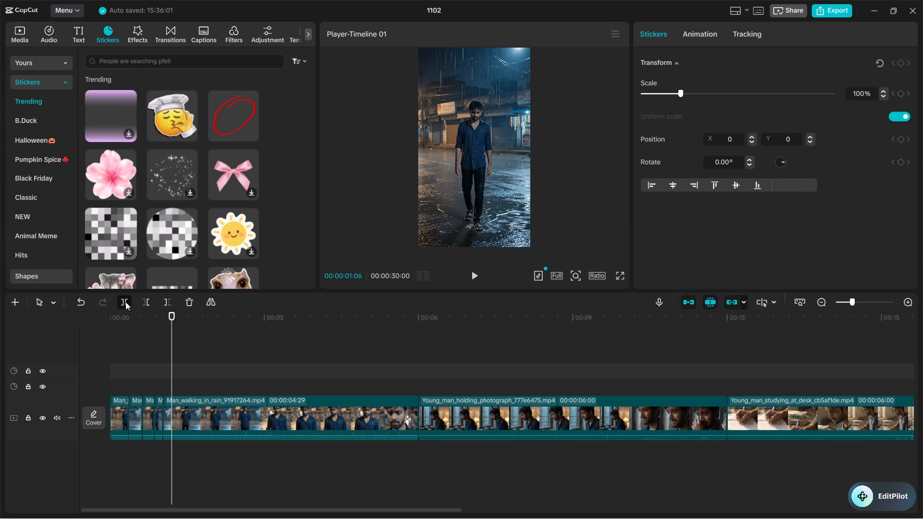
Position the playhead at 00:00:01:12 for another split of the Man_walking_in_rain clip.
{"action": "left_click_drag", "start_coordinate": [170, 321], "coordinate": [176, 322]}
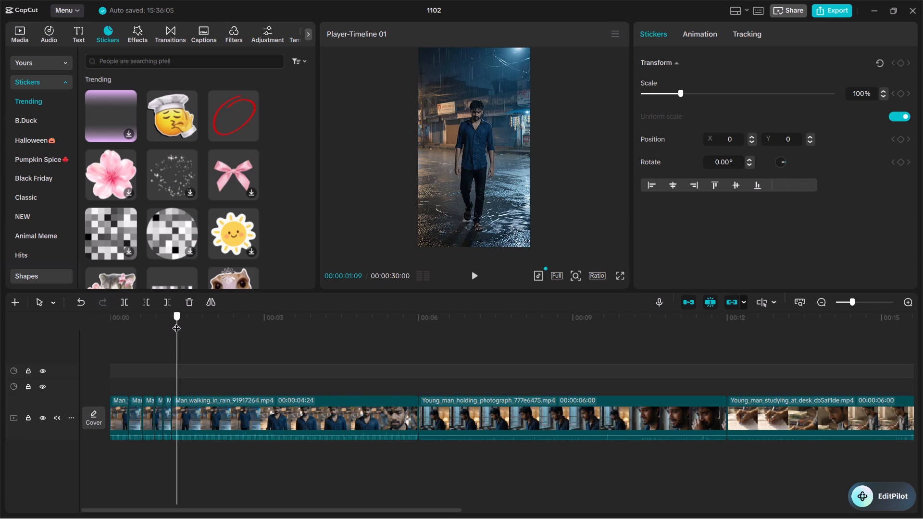
{"action": "left_click_drag", "start_coordinate": [176, 322], "coordinate": [182, 322]}
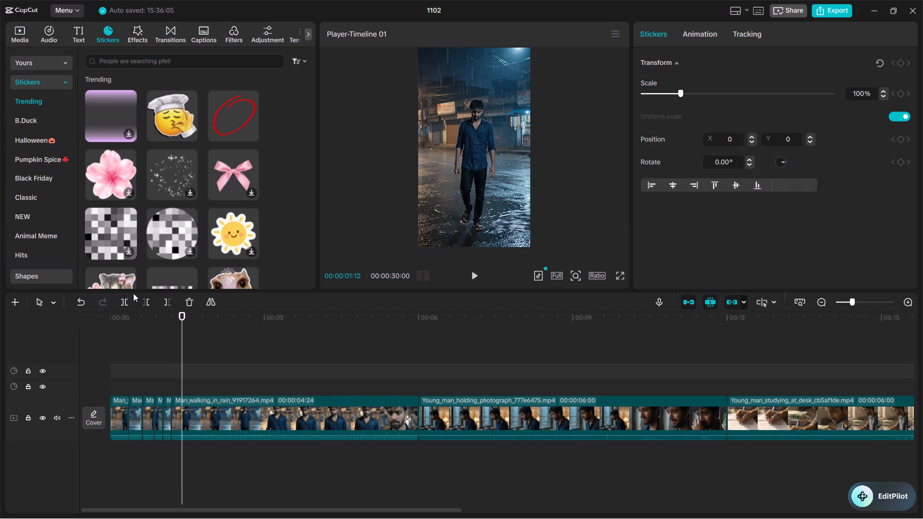
Split the Man_walking_in_rain clip at 00:00:01:12, 00:00:01:17 and 00:00:01:21.
{"action": "left_click", "coordinate": [126, 302]}
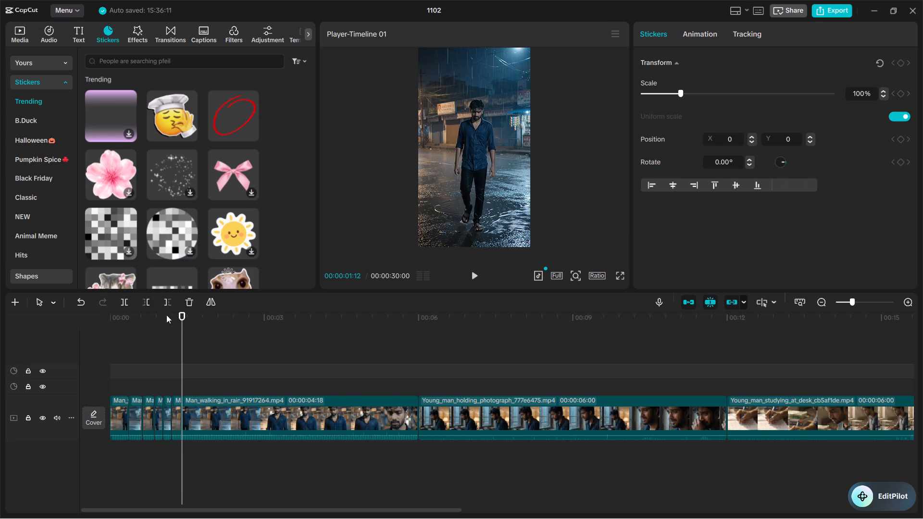
{"action": "left_click_drag", "start_coordinate": [182, 315], "coordinate": [197, 324]}
{"action": "left_click", "coordinate": [197, 324]}
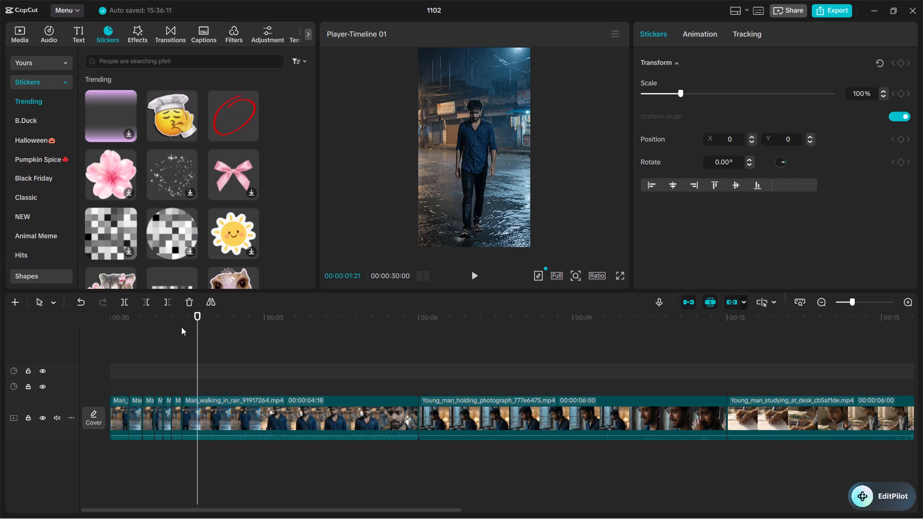
{"action": "left_click", "coordinate": [192, 316]}
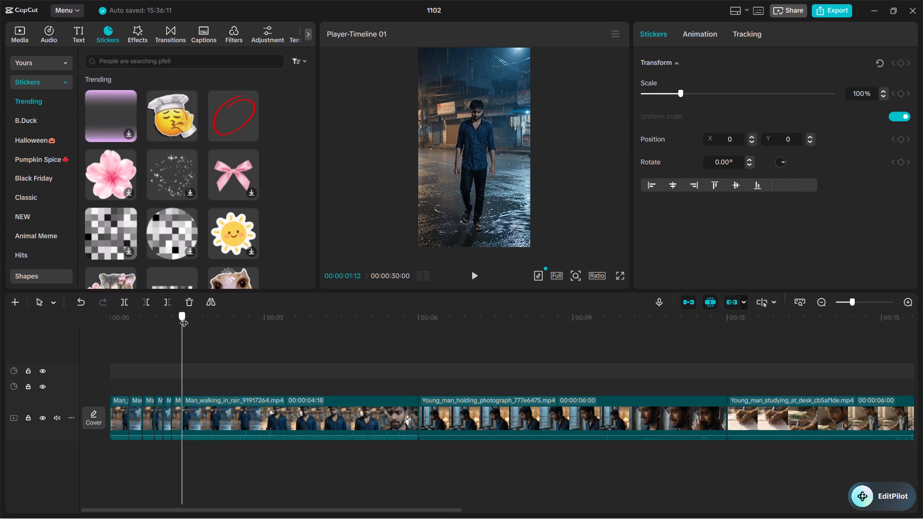
{"action": "left_click", "coordinate": [122, 297]}
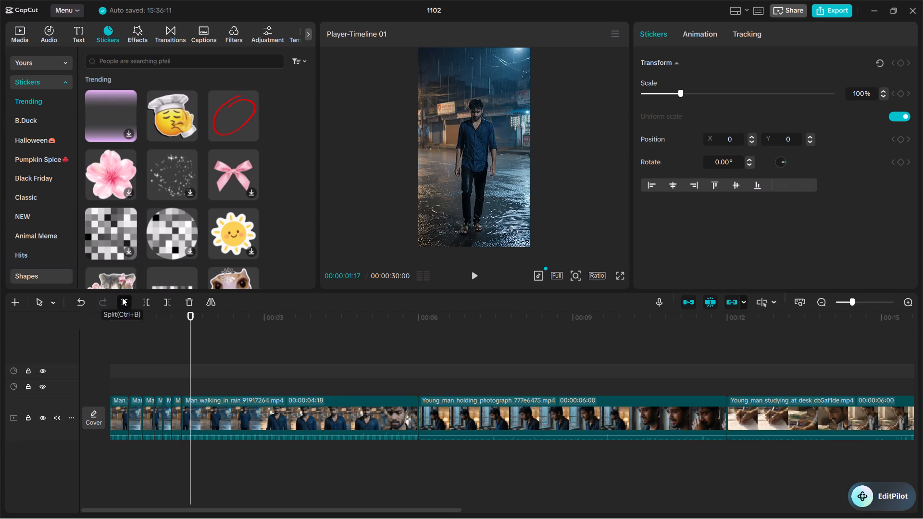
{"action": "left_click_drag", "start_coordinate": [194, 330], "coordinate": [198, 329]}
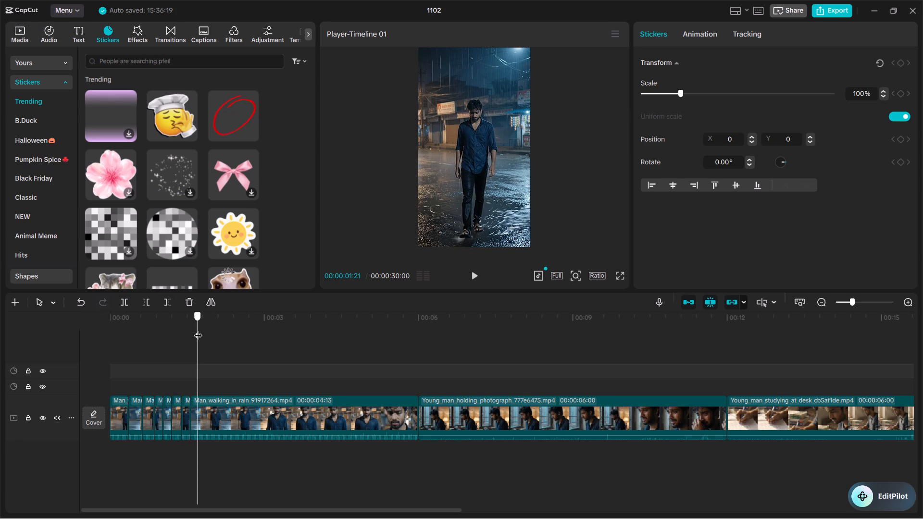
{"action": "left_click_drag", "start_coordinate": [198, 329], "coordinate": [198, 329]}
{"action": "left_click", "coordinate": [128, 309]}
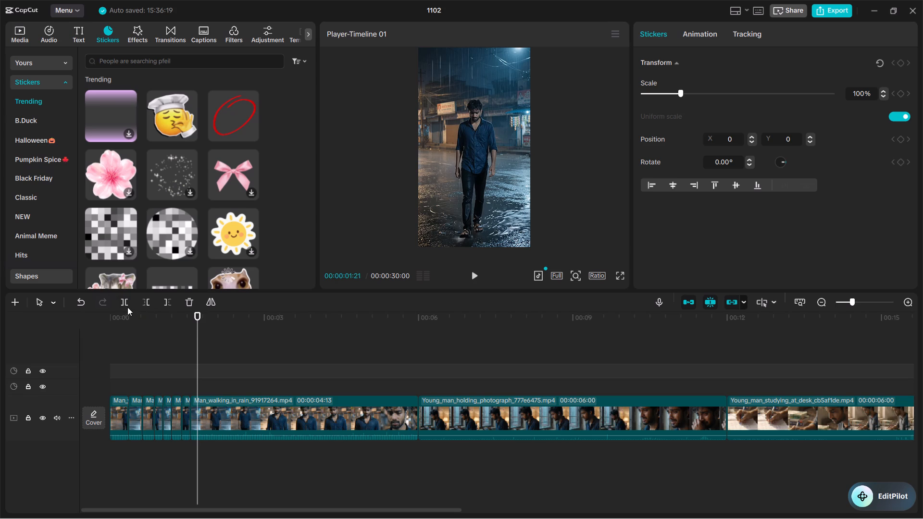
{"action": "left_click", "coordinate": [124, 304]}
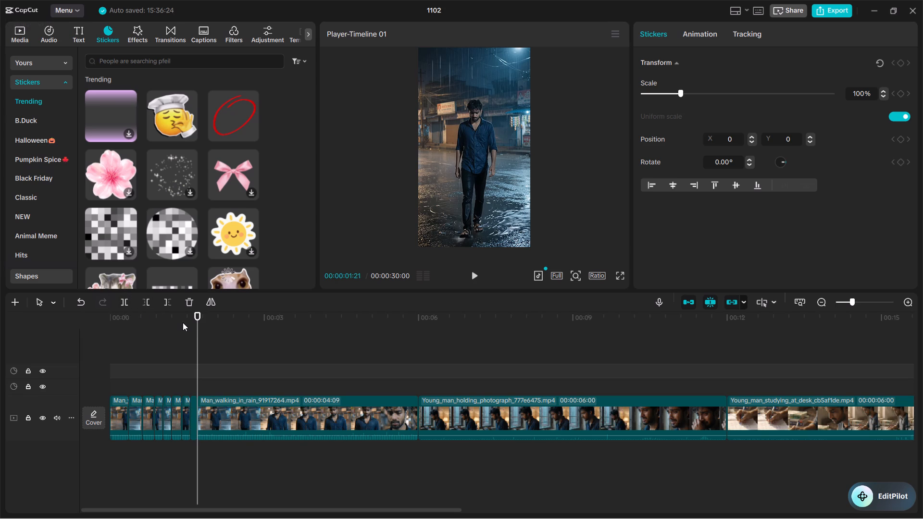
Split the remaining Man_walking_in_rain clip at 00:00:02:01, 00:00:01:26, 00:00:02:05 and 00:00:02:11.
{"action": "left_click_drag", "start_coordinate": [201, 329], "coordinate": [214, 333]}
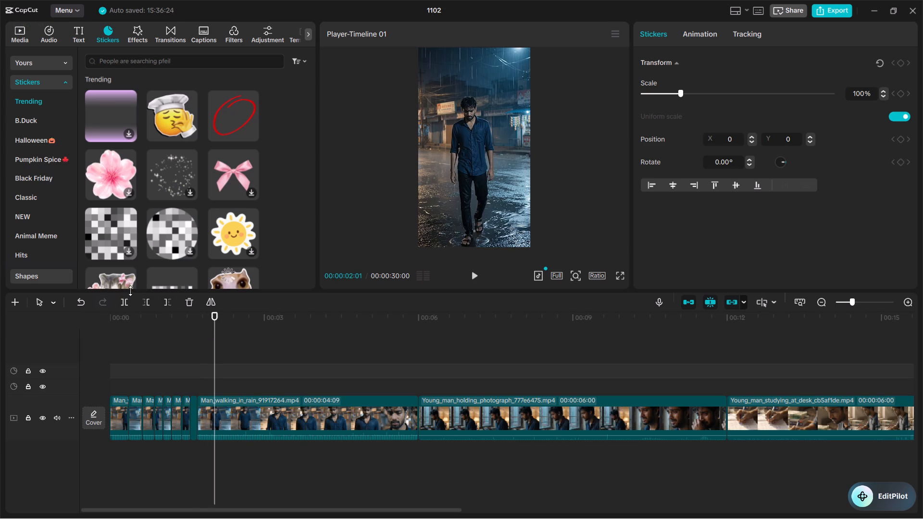
{"action": "left_click", "coordinate": [123, 299]}
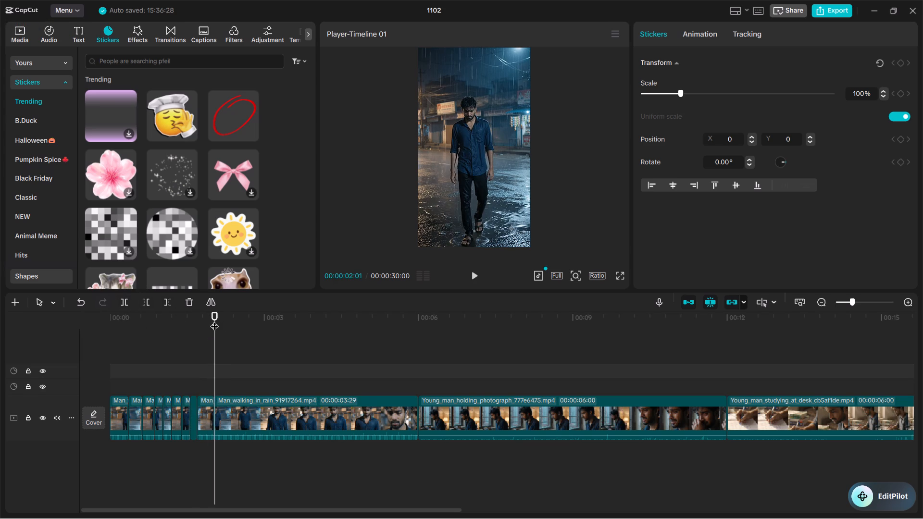
{"action": "left_click_drag", "start_coordinate": [214, 320], "coordinate": [208, 320]}
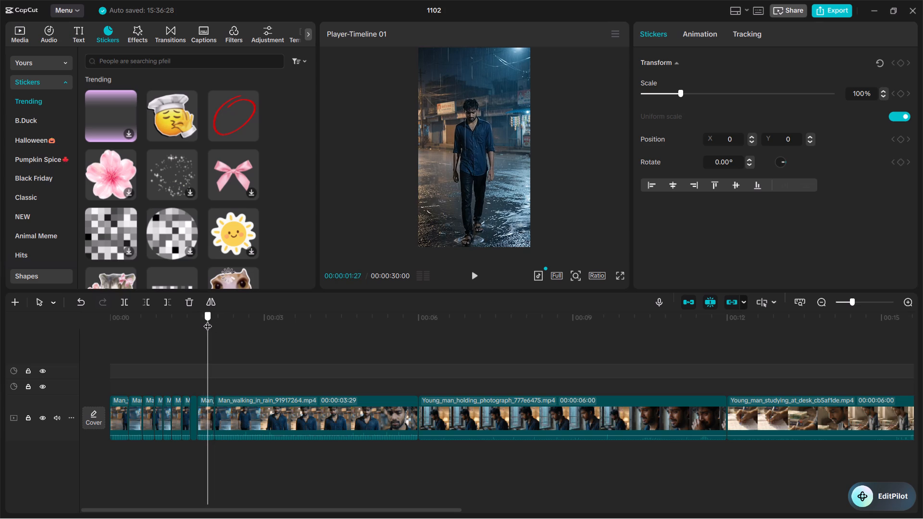
{"action": "left_click_drag", "start_coordinate": [208, 320], "coordinate": [207, 320]}
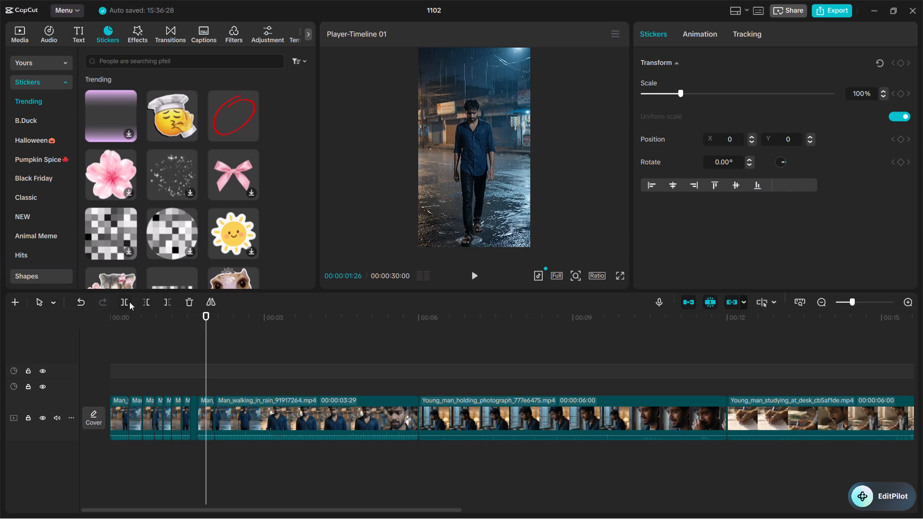
{"action": "left_click", "coordinate": [127, 303]}
{"action": "left_click_drag", "start_coordinate": [205, 319], "coordinate": [221, 331]}
{"action": "left_click", "coordinate": [129, 303]}
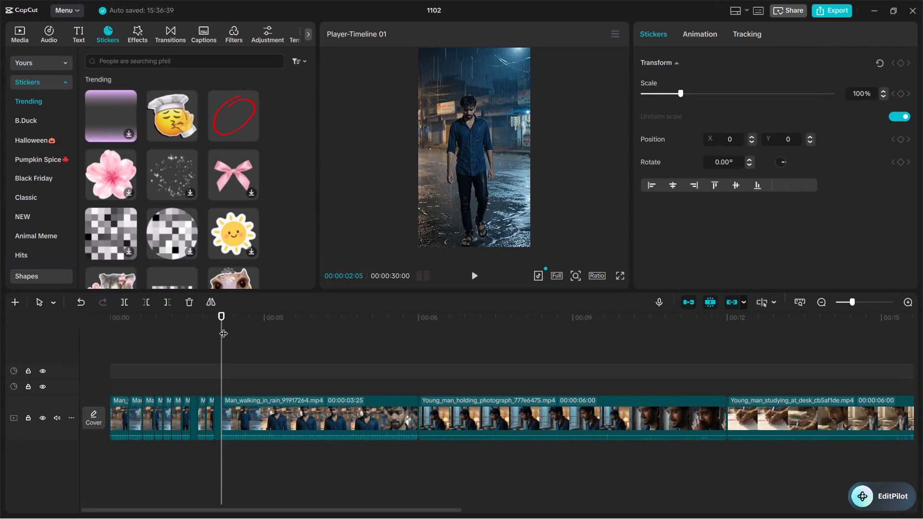
{"action": "left_click_drag", "start_coordinate": [224, 327], "coordinate": [231, 333]}
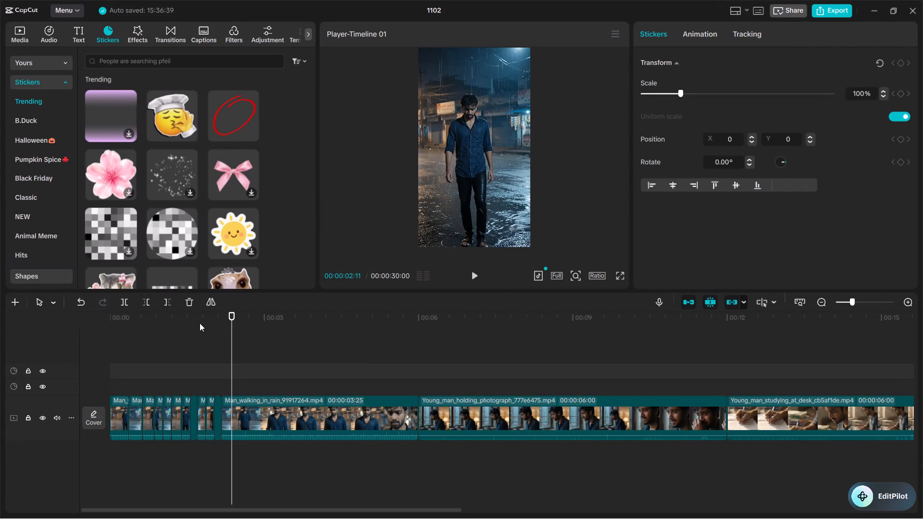
{"action": "left_click", "coordinate": [126, 302]}
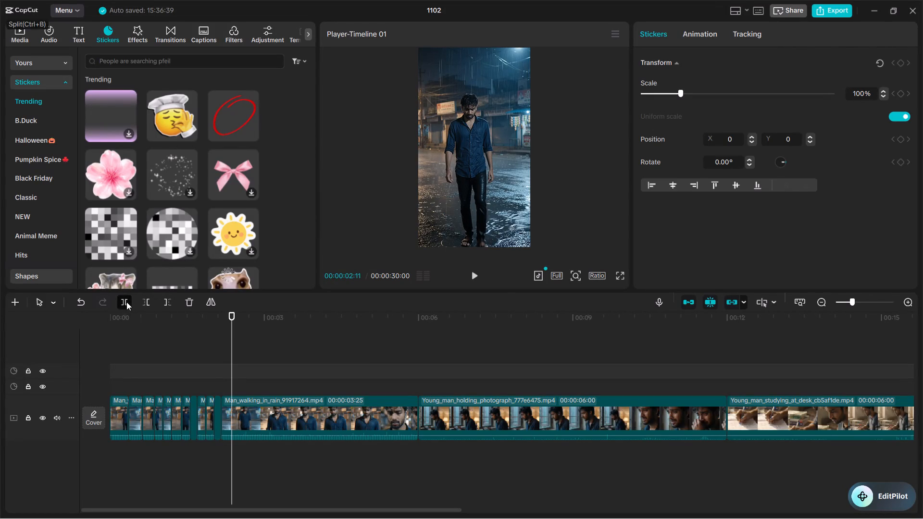
Return the playhead to the start, search transitions for "shake" and add Shake at the first cut of the Man_walking_in_rain pieces.
{"action": "left_click_drag", "start_coordinate": [228, 321], "coordinate": [134, 314]}
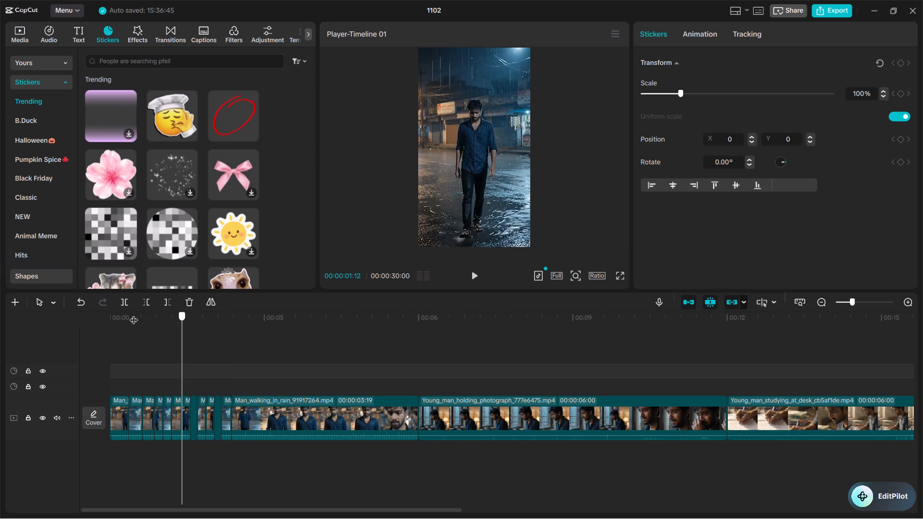
{"action": "left_click_drag", "start_coordinate": [134, 314], "coordinate": [88, 289]}
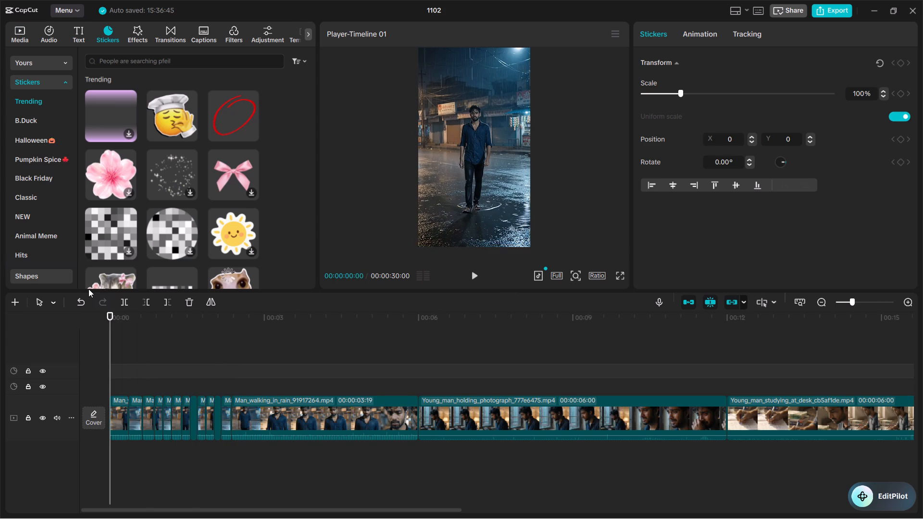
{"action": "left_click", "coordinate": [164, 34]}
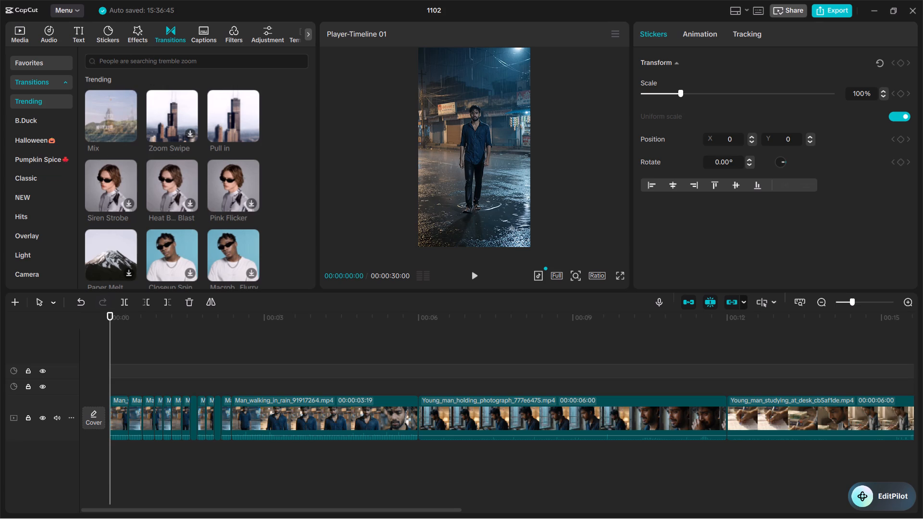
{"action": "left_click", "coordinate": [118, 56]}
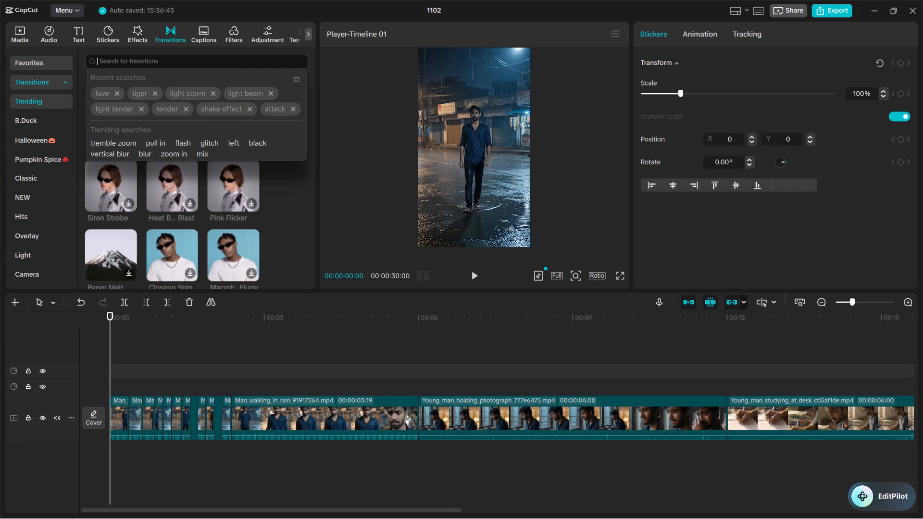
{"action": "type", "text": "sh"}
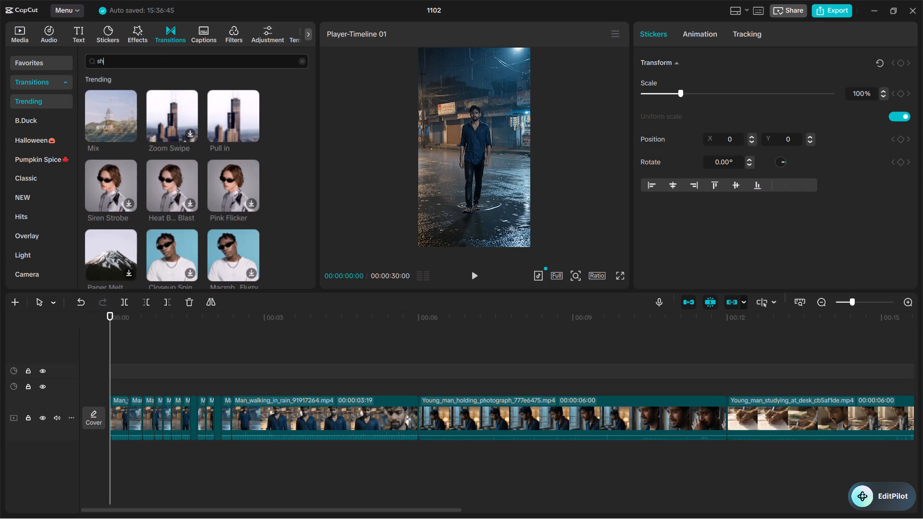
{"action": "type", "text": "ake"}
{"action": "key", "text": "Return"}
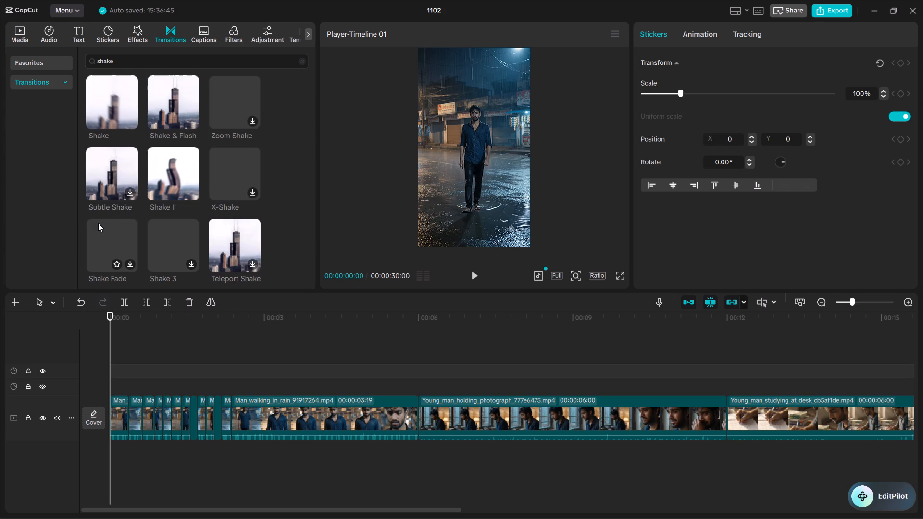
{"action": "left_click_drag", "start_coordinate": [116, 108], "coordinate": [140, 334]}
{"action": "left_click_drag", "start_coordinate": [140, 334], "coordinate": [126, 420]}
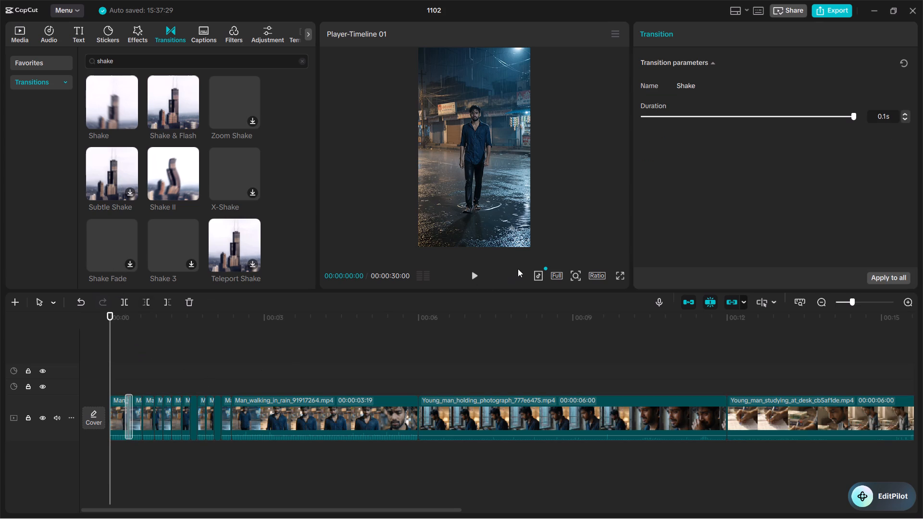
{"action": "left_click_drag", "start_coordinate": [97, 89], "coordinate": [138, 413]}
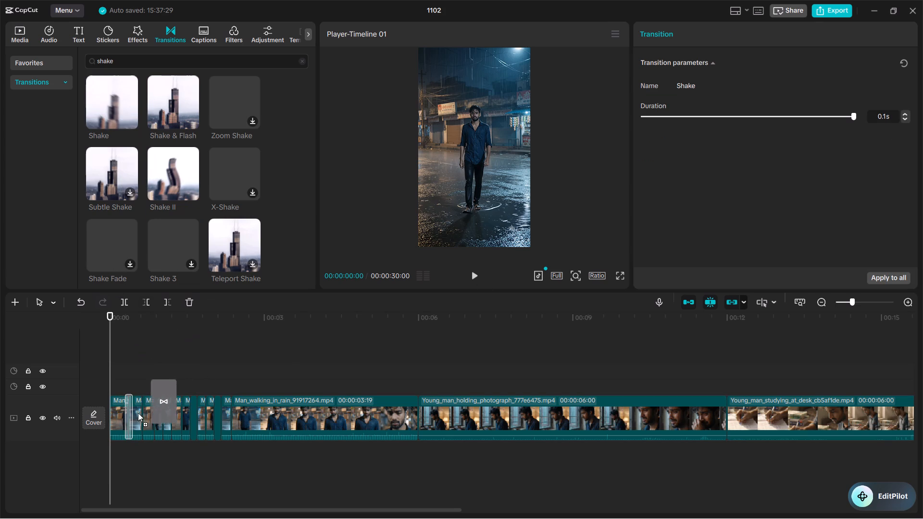
{"action": "left_click_drag", "start_coordinate": [138, 413], "coordinate": [128, 418]}
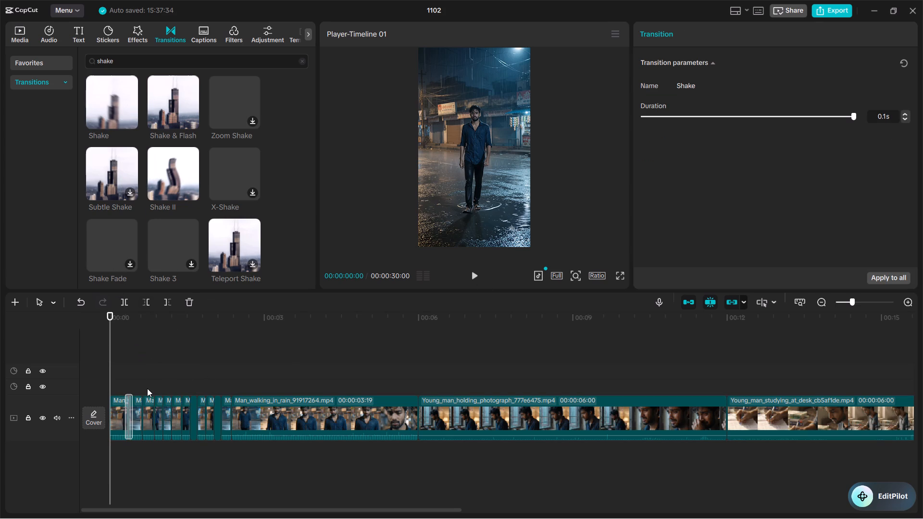
Select the Shake transition at the first cut and reduce its duration to the minimum, 0.1 s.
{"action": "left_click", "coordinate": [133, 414]}
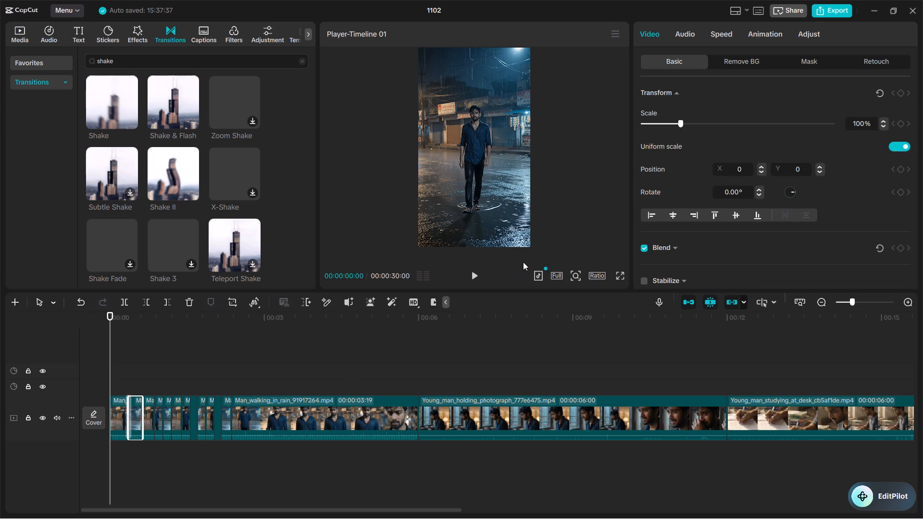
{"action": "left_click", "coordinate": [132, 408]}
{"action": "left_click", "coordinate": [126, 414]}
{"action": "left_click_drag", "start_coordinate": [110, 317], "coordinate": [86, 362]}
{"action": "left_click", "coordinate": [181, 411]}
{"action": "left_click", "coordinate": [128, 411]}
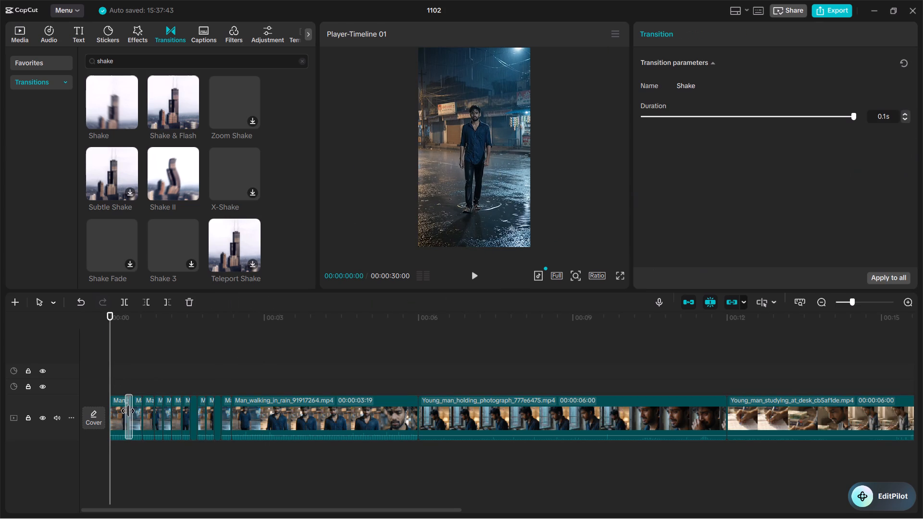
{"action": "left_click_drag", "start_coordinate": [739, 119], "coordinate": [889, 140]}
{"action": "left_click_drag", "start_coordinate": [889, 140], "coordinate": [673, 156]}
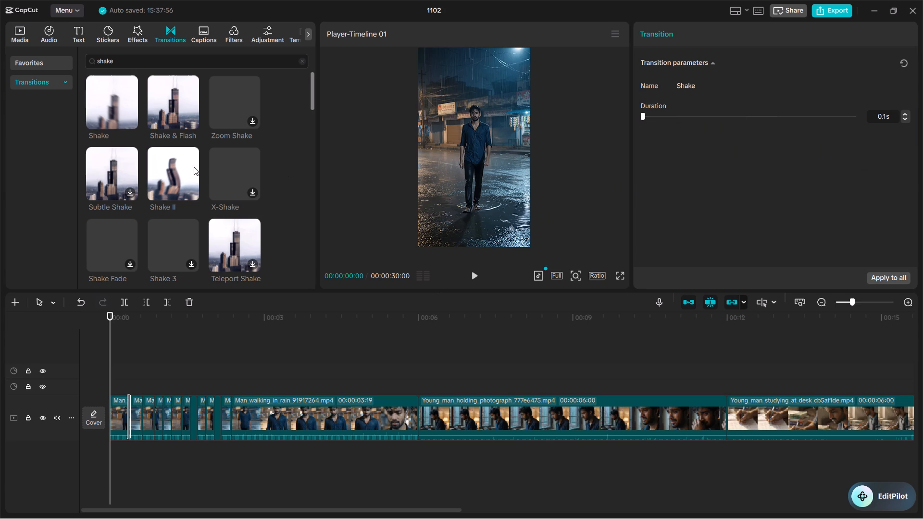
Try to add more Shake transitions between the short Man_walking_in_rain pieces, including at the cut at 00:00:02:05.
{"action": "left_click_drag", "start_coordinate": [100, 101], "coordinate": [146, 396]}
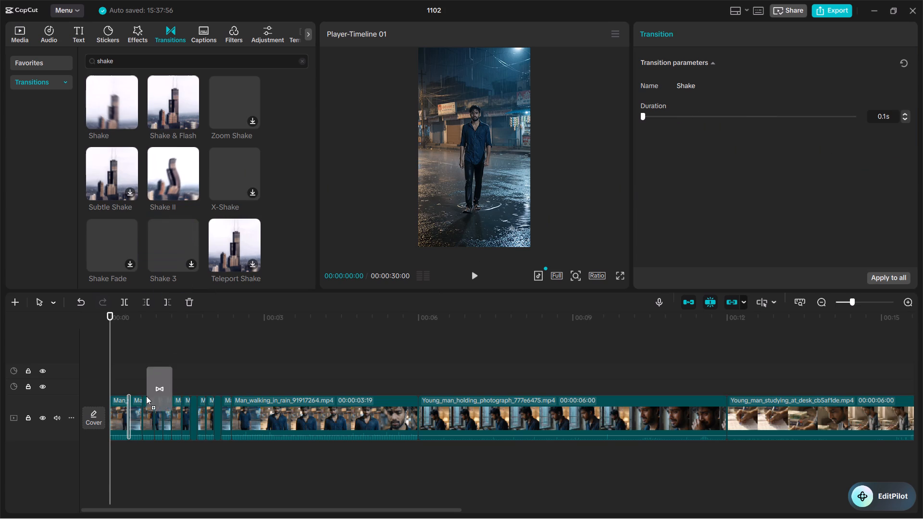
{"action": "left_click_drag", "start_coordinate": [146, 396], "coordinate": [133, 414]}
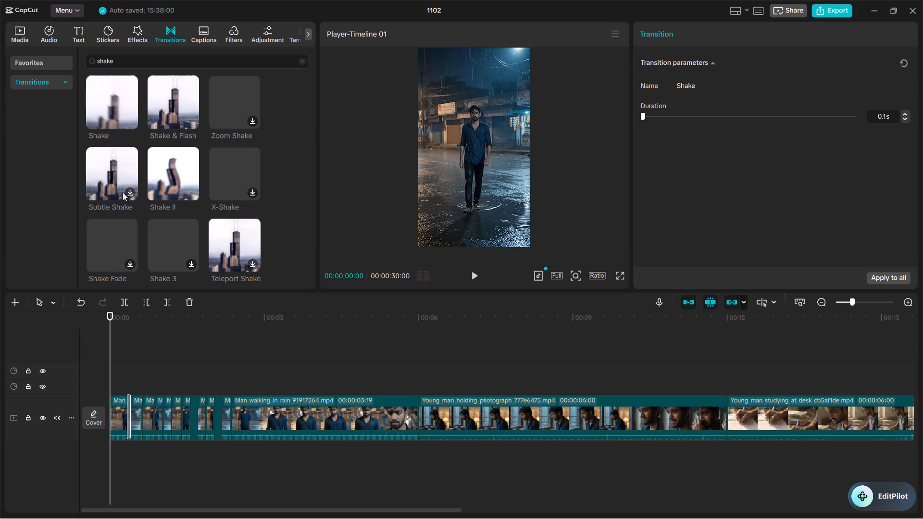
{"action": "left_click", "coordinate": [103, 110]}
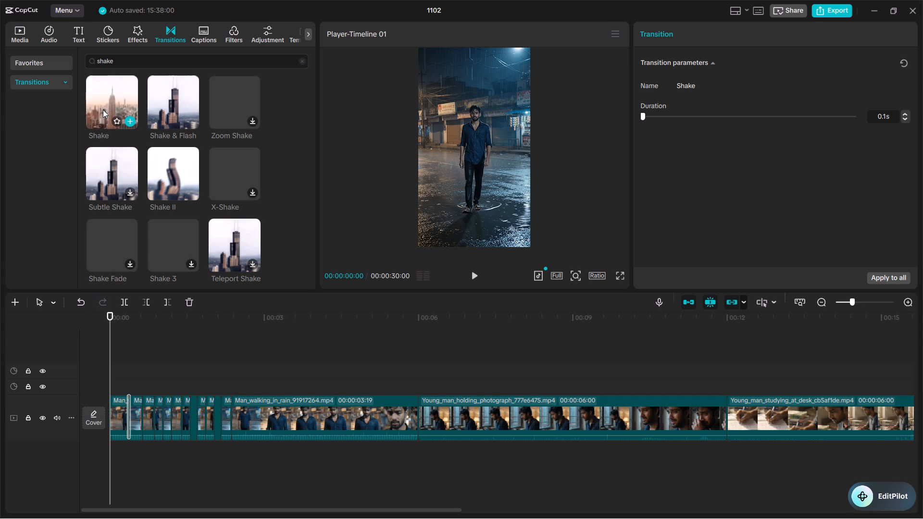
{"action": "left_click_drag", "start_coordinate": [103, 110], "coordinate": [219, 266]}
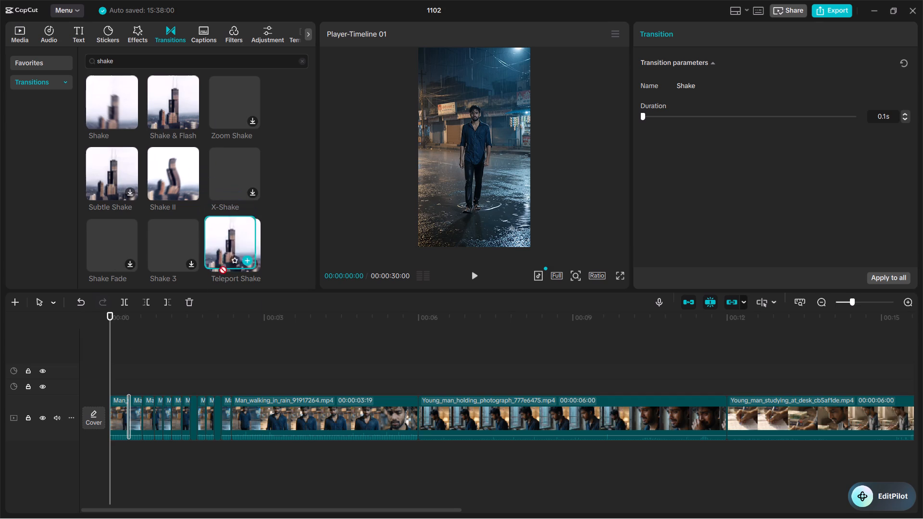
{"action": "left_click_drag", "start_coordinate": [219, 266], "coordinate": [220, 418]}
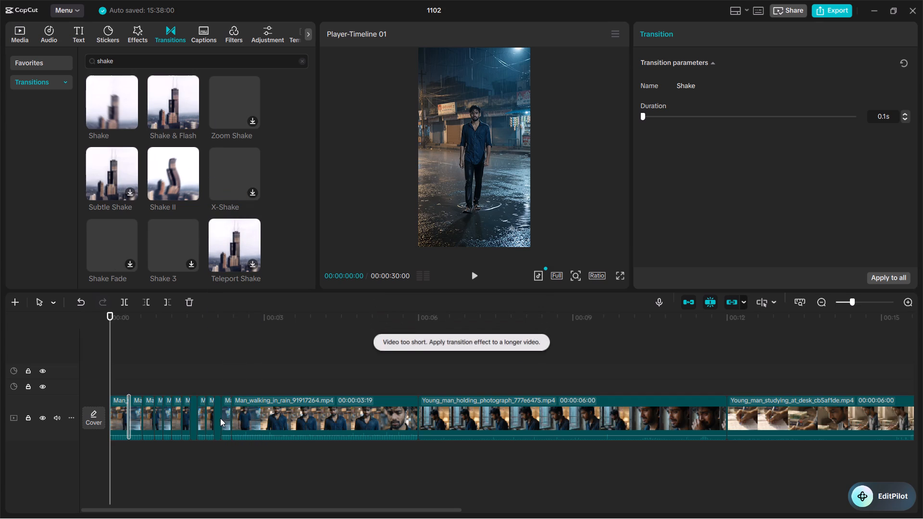
Add the Shake transition at the second cut between the Man_walking_in_rain pieces.
{"action": "left_click", "coordinate": [116, 113]}
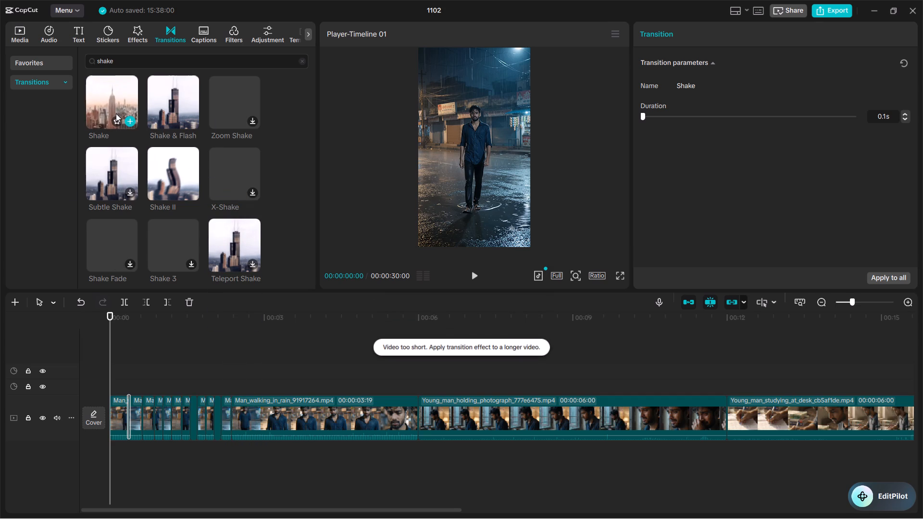
{"action": "double_click", "coordinate": [116, 113]}
{"action": "left_click_drag", "start_coordinate": [116, 113], "coordinate": [144, 161]}
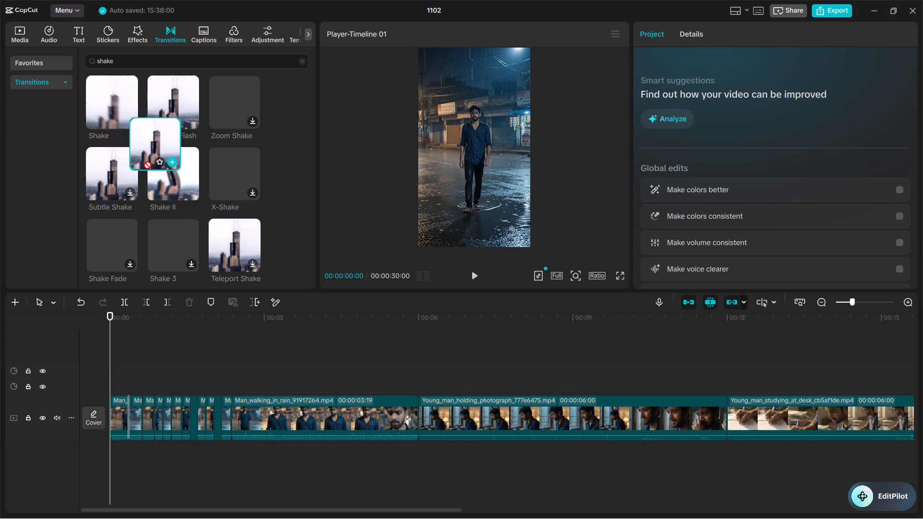
{"action": "left_click_drag", "start_coordinate": [144, 161], "coordinate": [137, 419]}
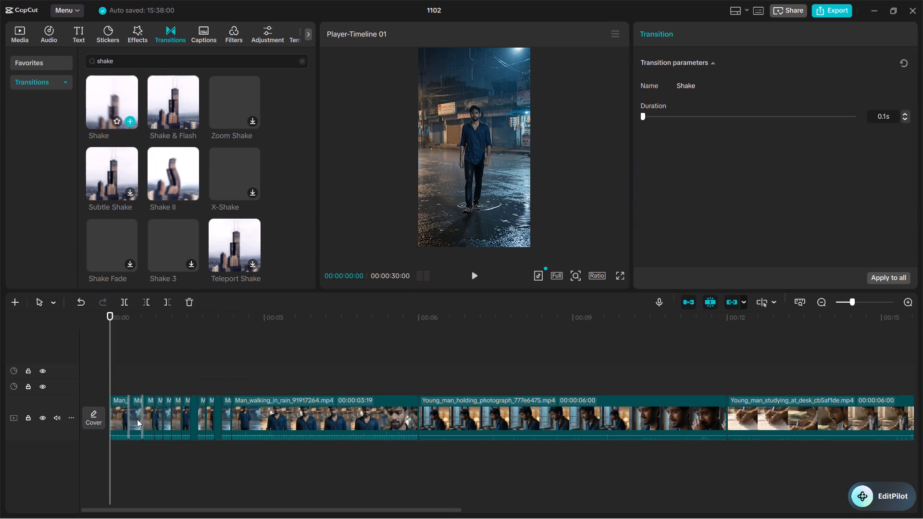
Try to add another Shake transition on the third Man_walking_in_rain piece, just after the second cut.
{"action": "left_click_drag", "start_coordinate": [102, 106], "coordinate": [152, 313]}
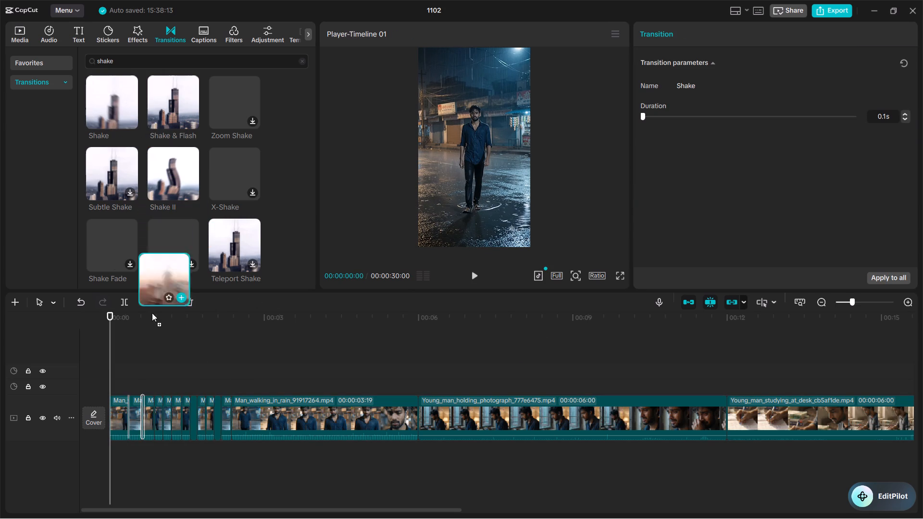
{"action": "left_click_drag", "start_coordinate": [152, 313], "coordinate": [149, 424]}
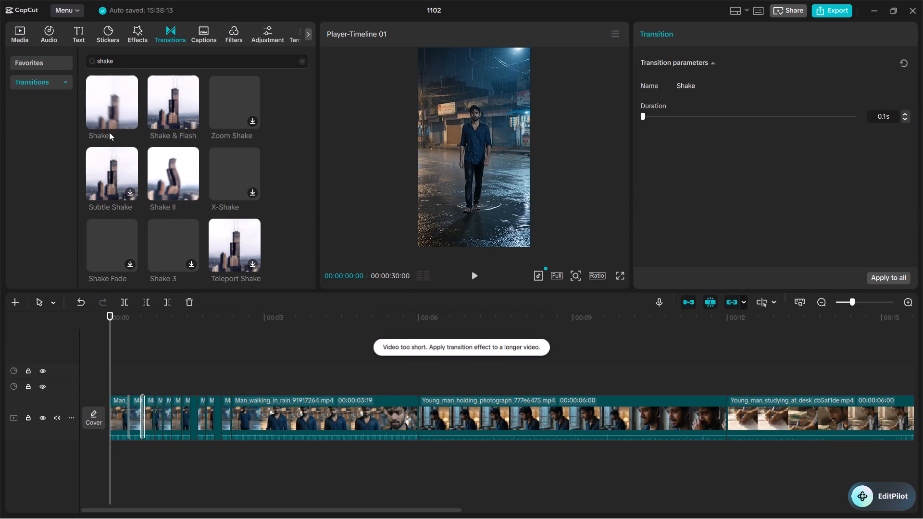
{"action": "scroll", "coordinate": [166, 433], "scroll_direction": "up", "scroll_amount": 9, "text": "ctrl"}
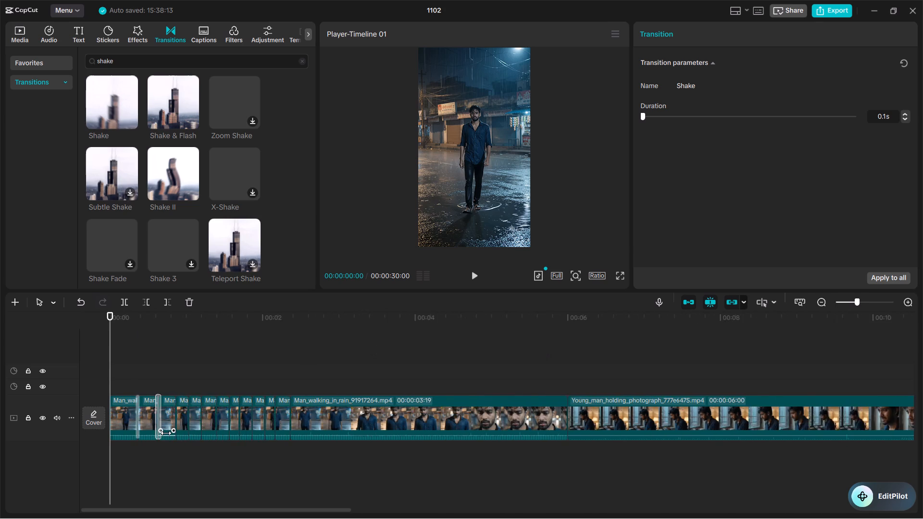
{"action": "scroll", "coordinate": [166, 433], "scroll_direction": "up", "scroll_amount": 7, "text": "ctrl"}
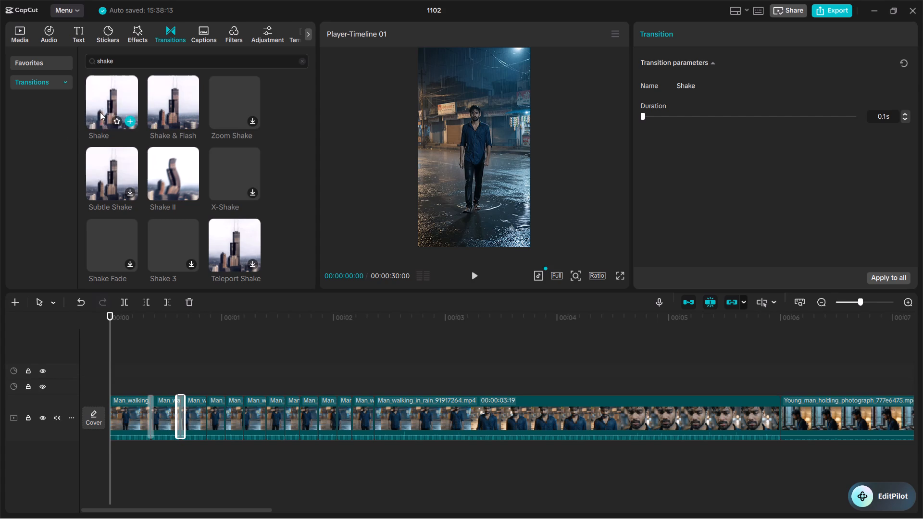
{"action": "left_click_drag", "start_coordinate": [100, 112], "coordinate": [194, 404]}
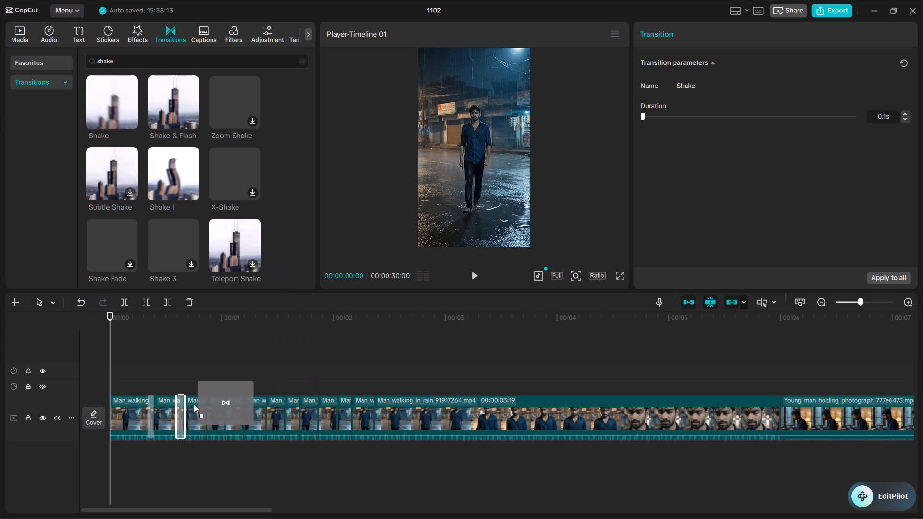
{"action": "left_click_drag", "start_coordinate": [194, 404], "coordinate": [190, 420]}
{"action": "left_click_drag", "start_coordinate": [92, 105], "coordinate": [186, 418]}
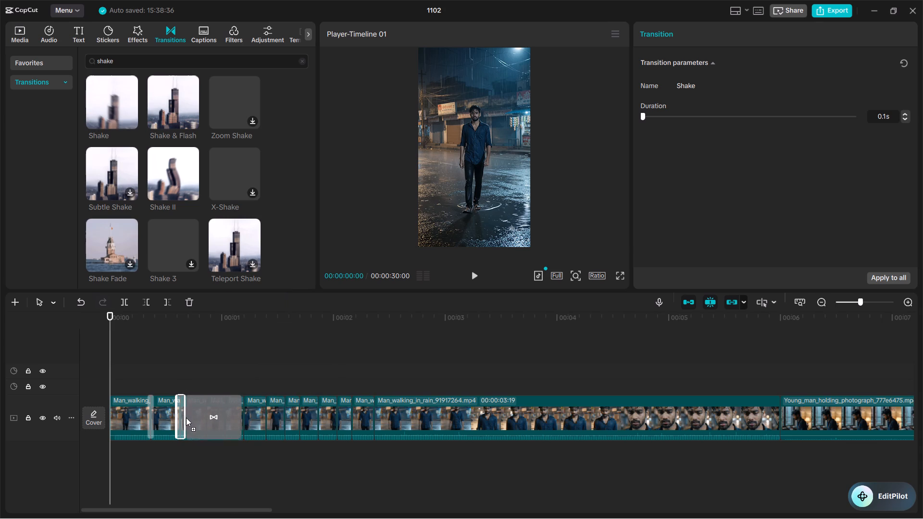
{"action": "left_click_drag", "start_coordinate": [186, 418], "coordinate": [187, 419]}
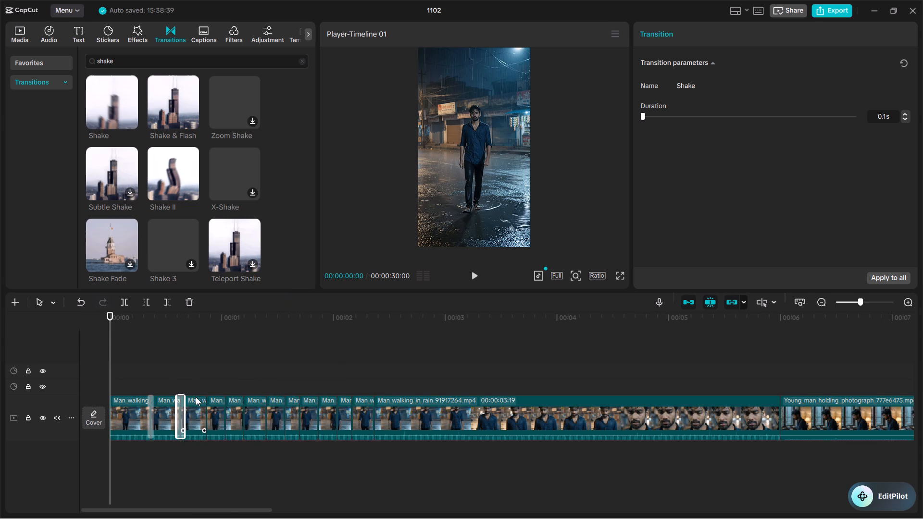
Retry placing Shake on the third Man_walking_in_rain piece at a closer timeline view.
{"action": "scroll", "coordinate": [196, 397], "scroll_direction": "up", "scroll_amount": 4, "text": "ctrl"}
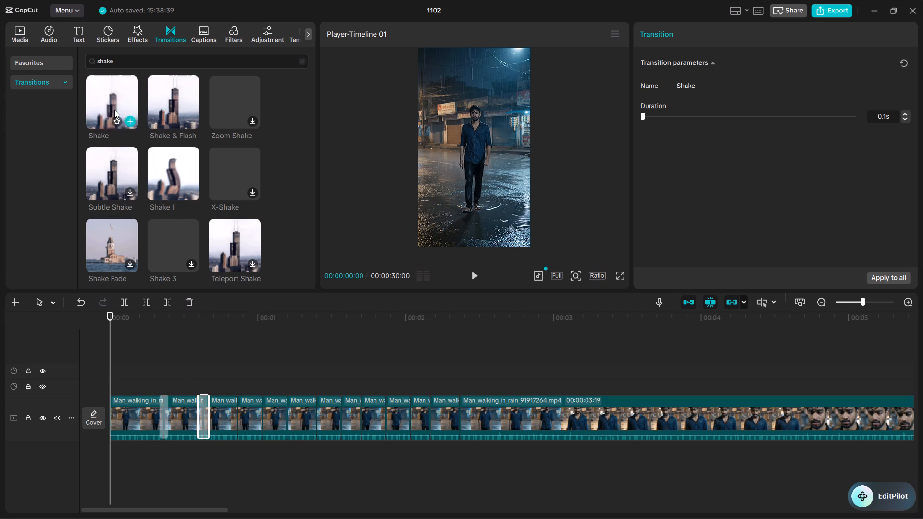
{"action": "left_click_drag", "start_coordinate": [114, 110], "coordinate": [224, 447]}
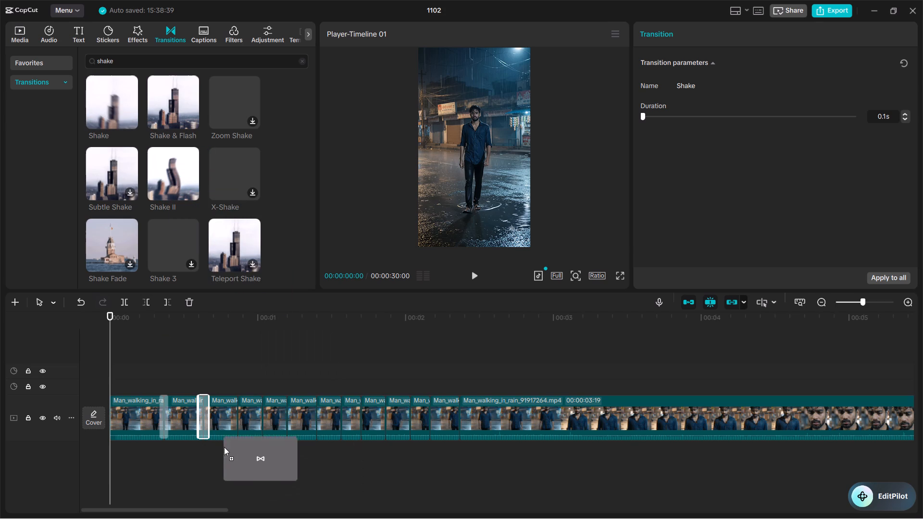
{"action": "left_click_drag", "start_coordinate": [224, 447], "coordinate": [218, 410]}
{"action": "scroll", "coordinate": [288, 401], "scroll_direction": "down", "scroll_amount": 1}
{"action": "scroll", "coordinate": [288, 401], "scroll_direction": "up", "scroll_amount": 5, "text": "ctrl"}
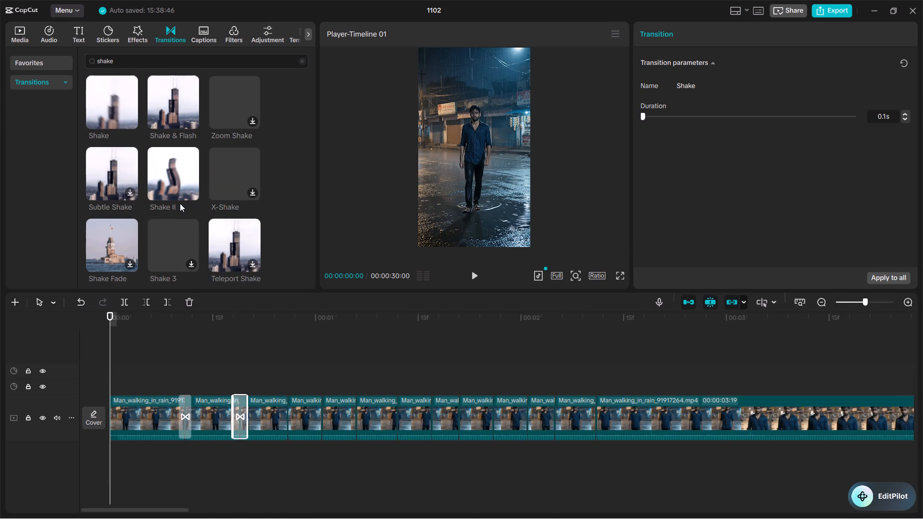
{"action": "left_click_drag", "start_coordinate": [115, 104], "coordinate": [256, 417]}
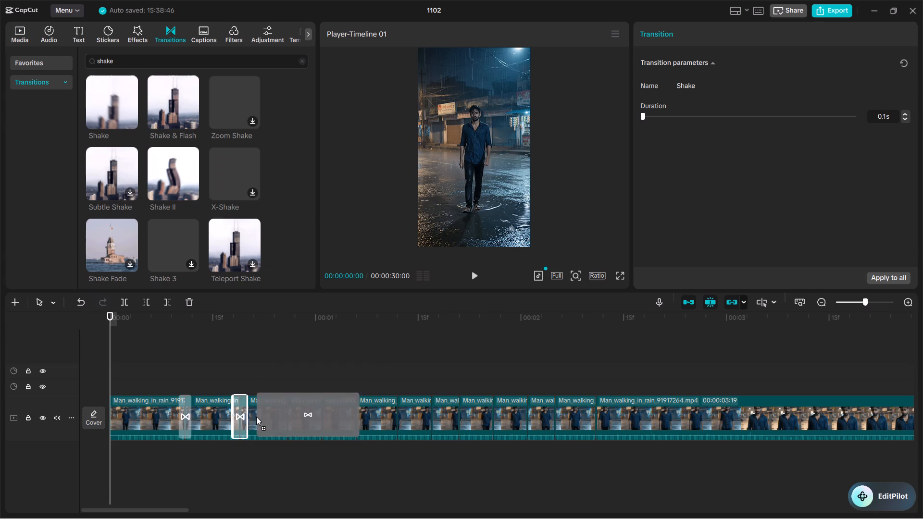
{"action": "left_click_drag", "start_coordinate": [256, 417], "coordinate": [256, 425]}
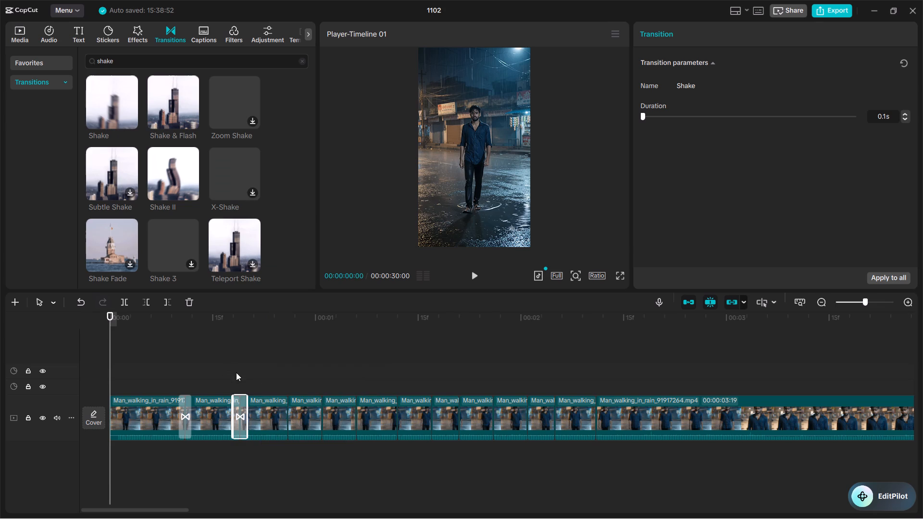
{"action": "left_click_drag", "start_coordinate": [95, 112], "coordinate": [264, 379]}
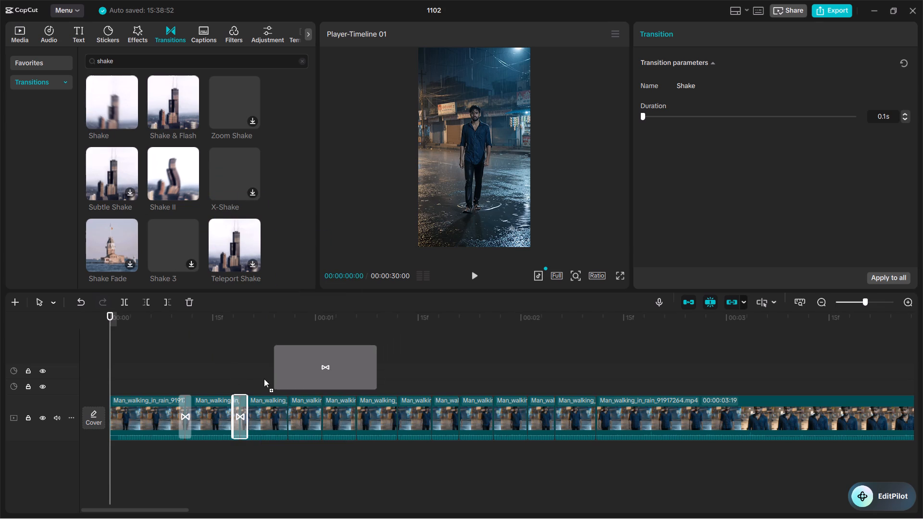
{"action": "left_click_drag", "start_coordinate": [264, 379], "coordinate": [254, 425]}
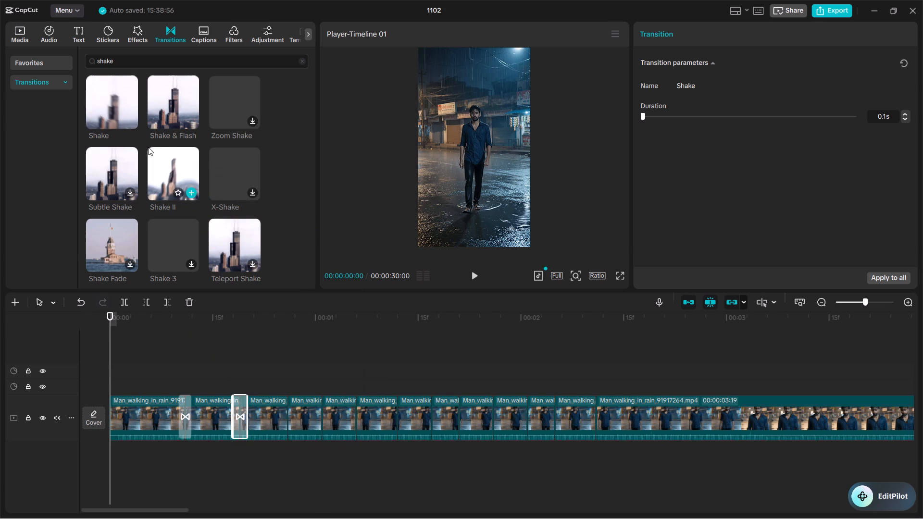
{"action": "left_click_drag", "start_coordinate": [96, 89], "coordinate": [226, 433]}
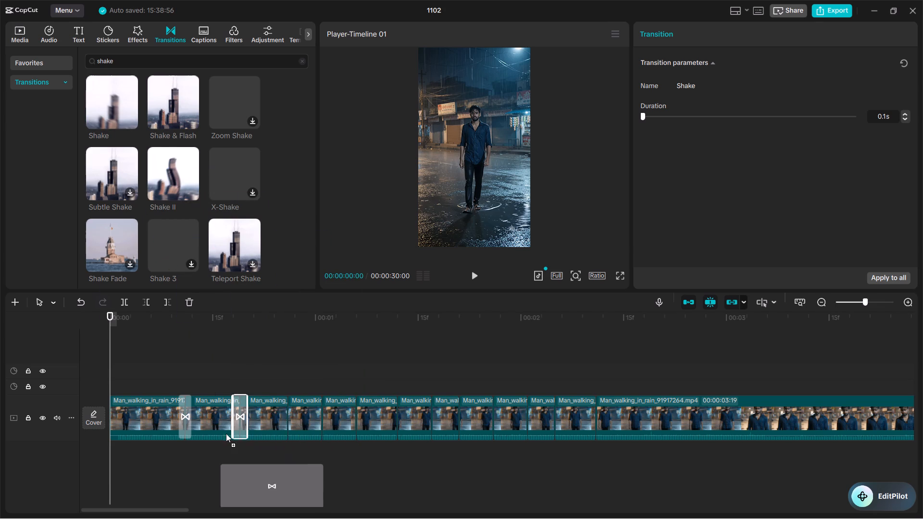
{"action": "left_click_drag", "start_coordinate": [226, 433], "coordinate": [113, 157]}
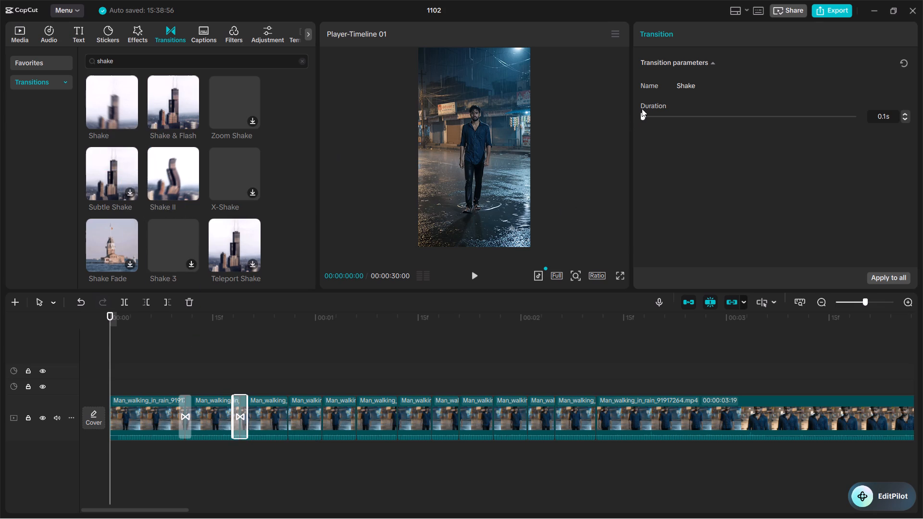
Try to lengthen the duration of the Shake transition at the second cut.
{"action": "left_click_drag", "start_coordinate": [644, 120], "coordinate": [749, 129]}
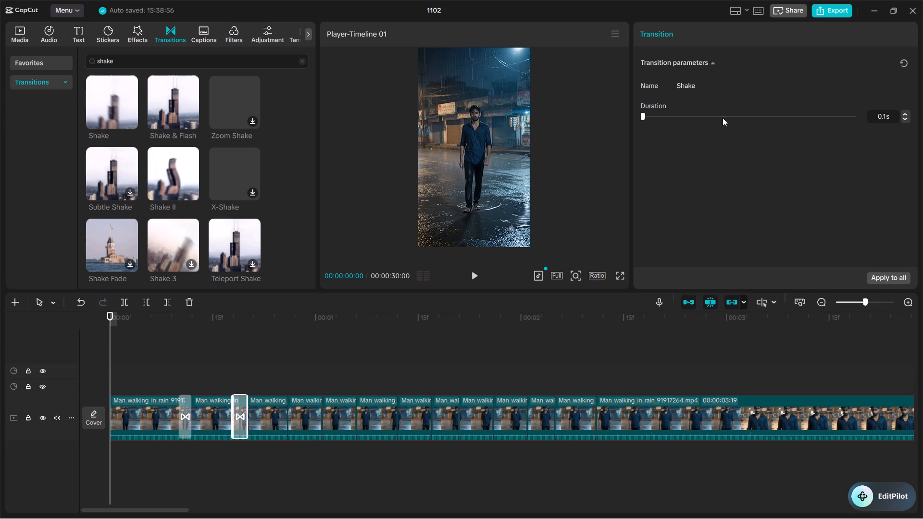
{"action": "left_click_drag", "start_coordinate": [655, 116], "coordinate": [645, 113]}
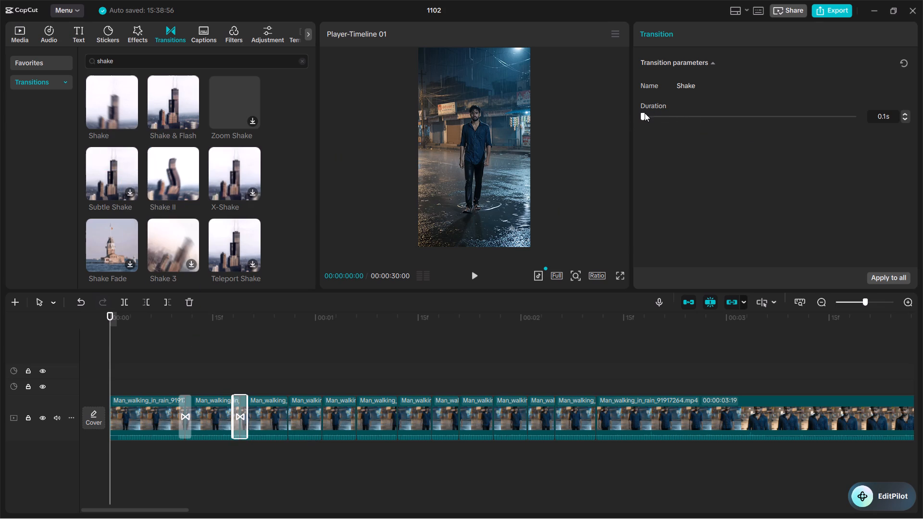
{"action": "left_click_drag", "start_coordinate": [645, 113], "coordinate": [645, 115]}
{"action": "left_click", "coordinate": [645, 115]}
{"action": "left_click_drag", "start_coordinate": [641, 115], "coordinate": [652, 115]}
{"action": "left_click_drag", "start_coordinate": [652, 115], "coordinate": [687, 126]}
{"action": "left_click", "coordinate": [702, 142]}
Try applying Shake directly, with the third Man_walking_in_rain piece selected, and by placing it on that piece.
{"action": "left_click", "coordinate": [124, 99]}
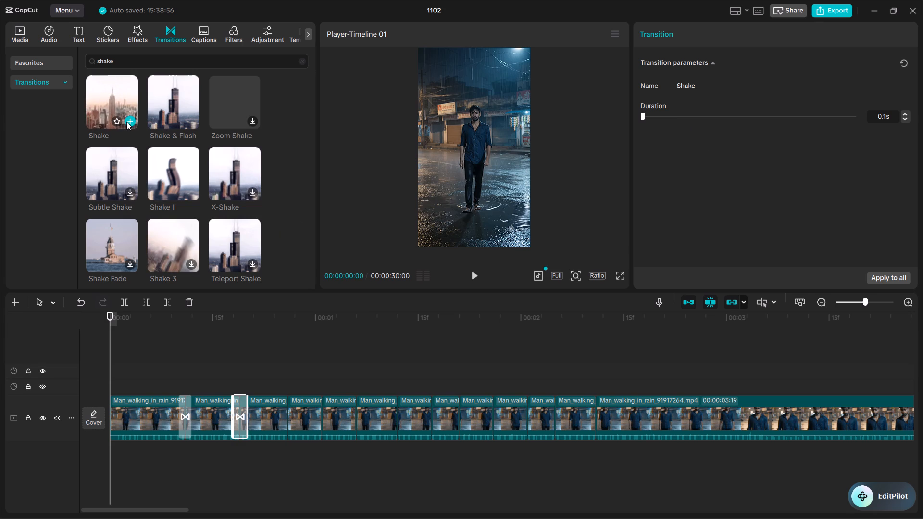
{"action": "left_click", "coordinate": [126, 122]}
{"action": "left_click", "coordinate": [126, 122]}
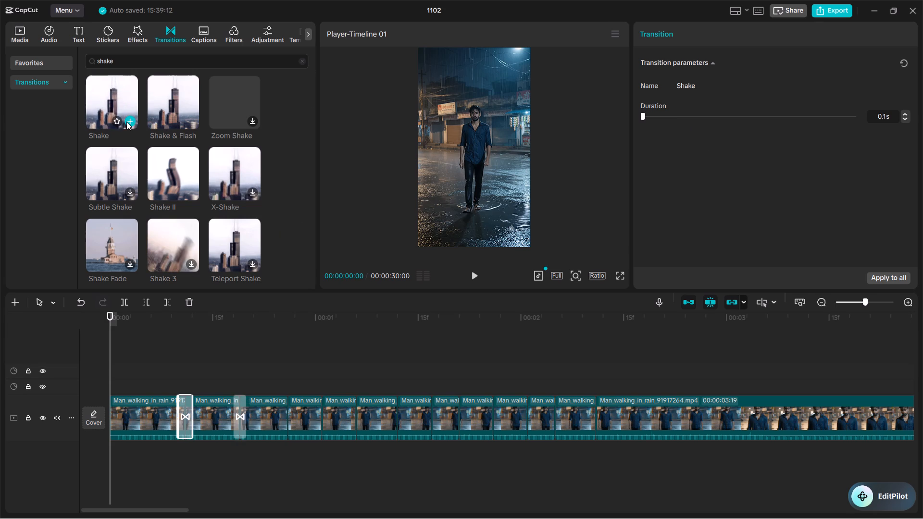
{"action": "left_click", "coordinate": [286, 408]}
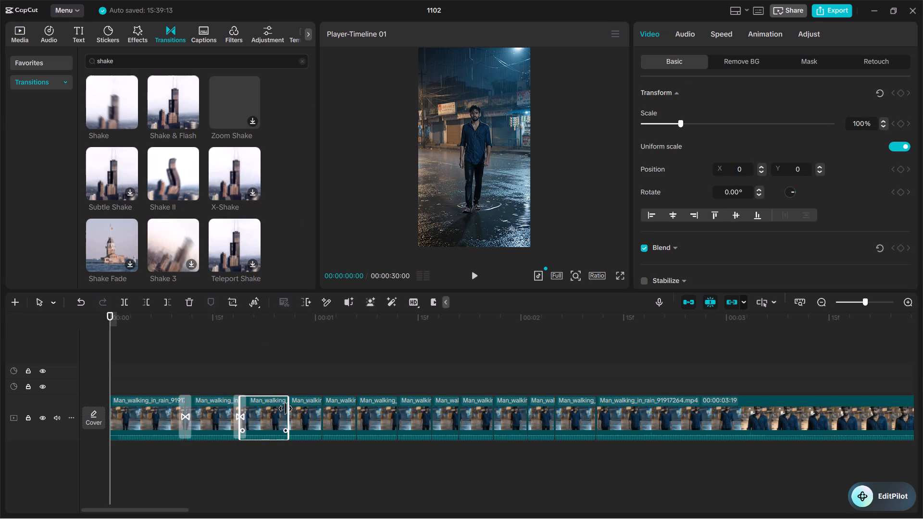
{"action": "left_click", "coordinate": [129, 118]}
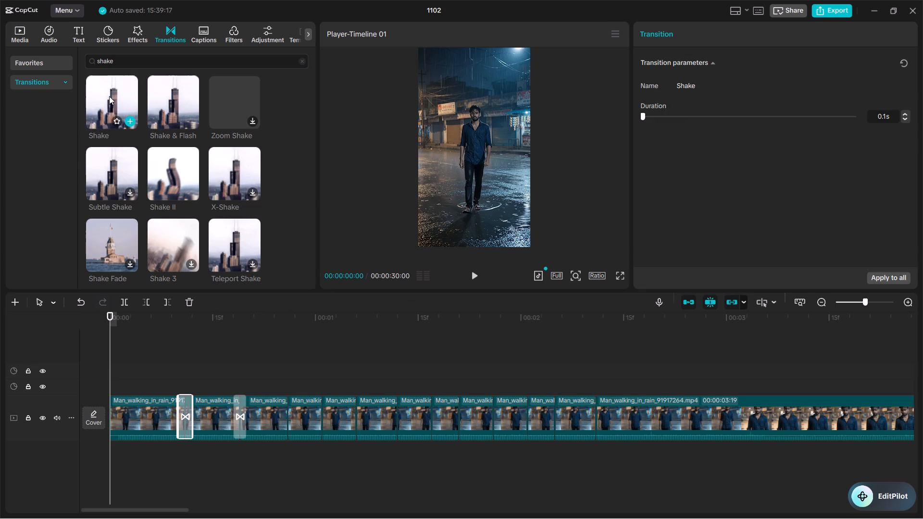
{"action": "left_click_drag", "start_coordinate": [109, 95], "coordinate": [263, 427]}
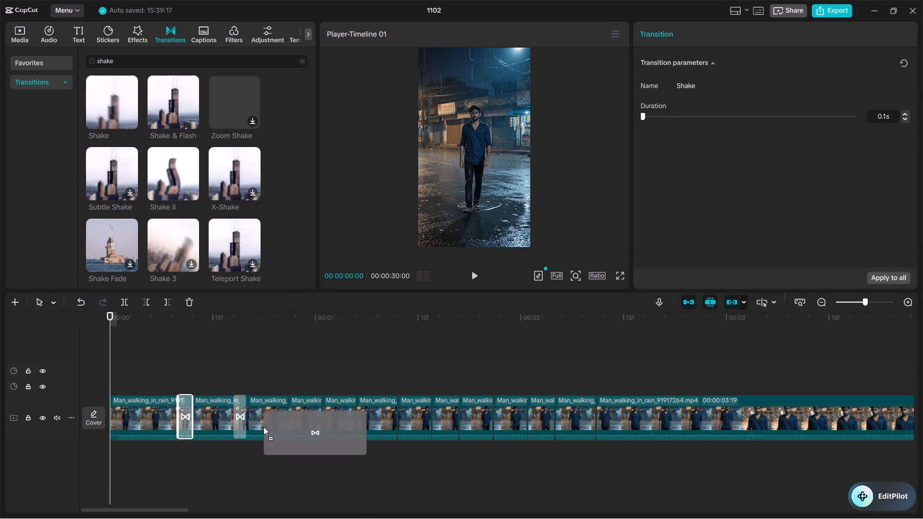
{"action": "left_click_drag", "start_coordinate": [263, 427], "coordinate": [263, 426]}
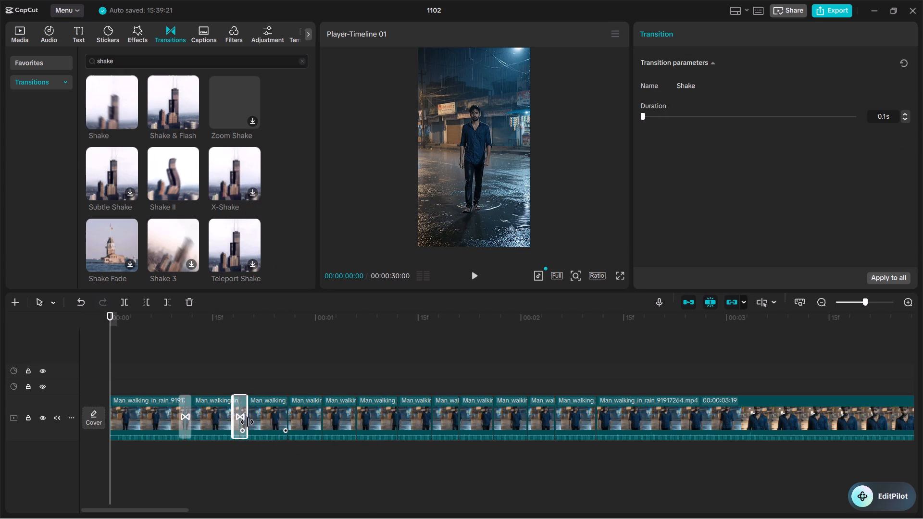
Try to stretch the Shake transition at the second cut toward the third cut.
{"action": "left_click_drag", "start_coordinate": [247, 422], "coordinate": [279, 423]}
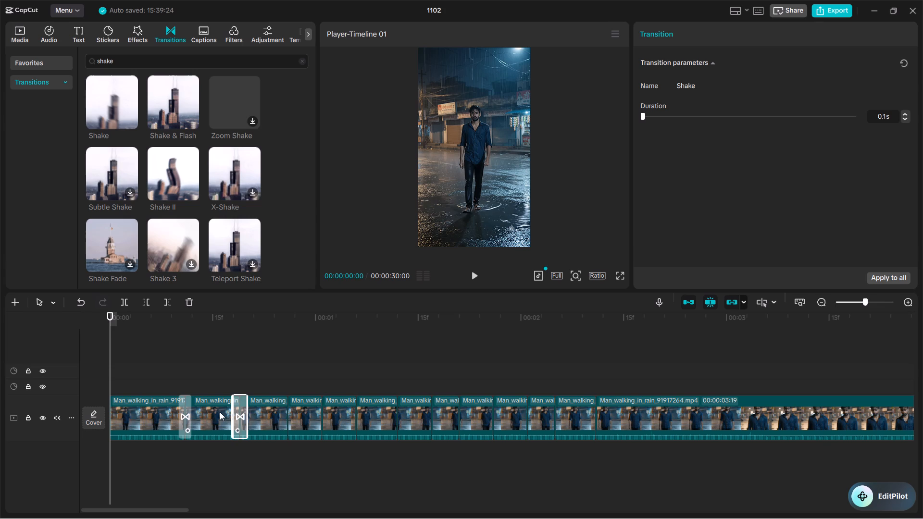
Select the second Man_walking_in_rain piece and preview the opening cuts from the start to 00:00:01:20.
{"action": "left_click", "coordinate": [220, 412]}
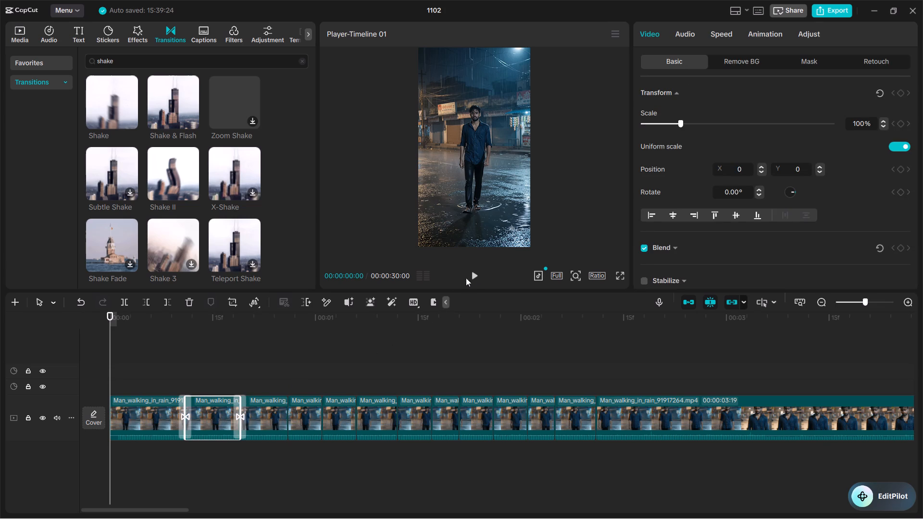
{"action": "left_click", "coordinate": [473, 274]}
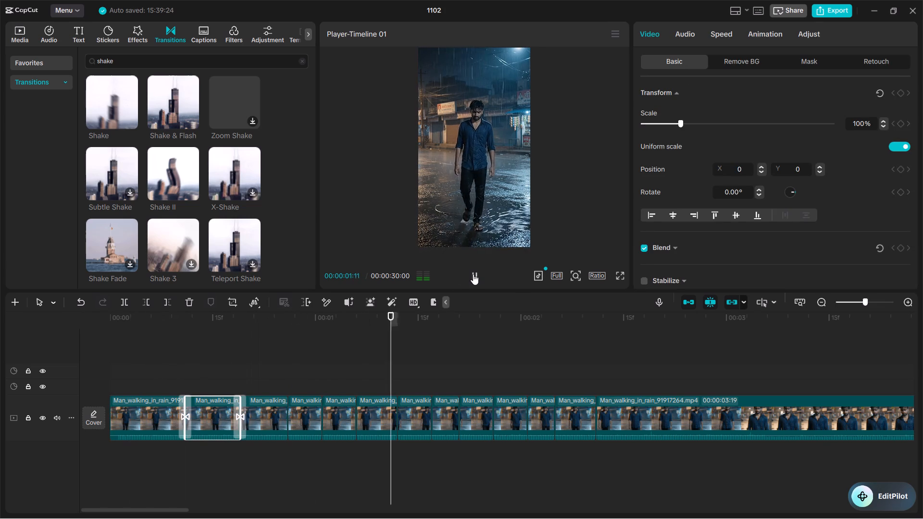
{"action": "left_click", "coordinate": [473, 274]}
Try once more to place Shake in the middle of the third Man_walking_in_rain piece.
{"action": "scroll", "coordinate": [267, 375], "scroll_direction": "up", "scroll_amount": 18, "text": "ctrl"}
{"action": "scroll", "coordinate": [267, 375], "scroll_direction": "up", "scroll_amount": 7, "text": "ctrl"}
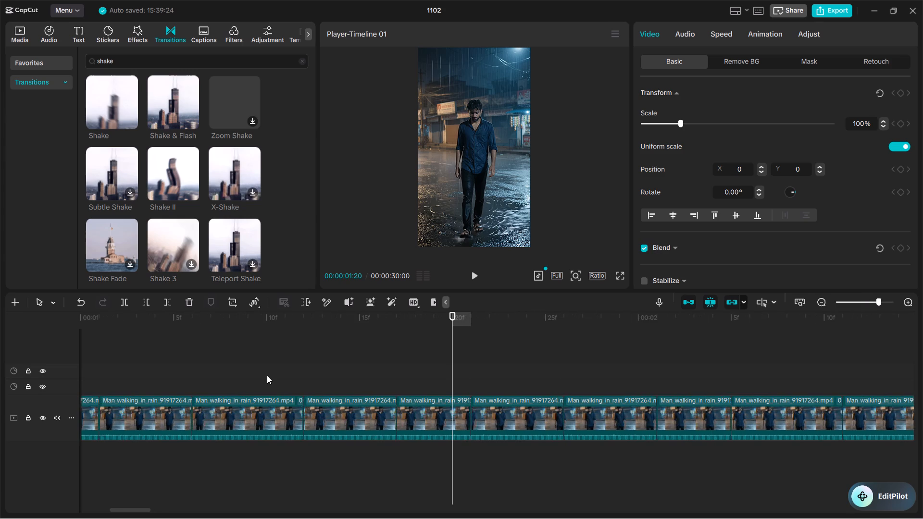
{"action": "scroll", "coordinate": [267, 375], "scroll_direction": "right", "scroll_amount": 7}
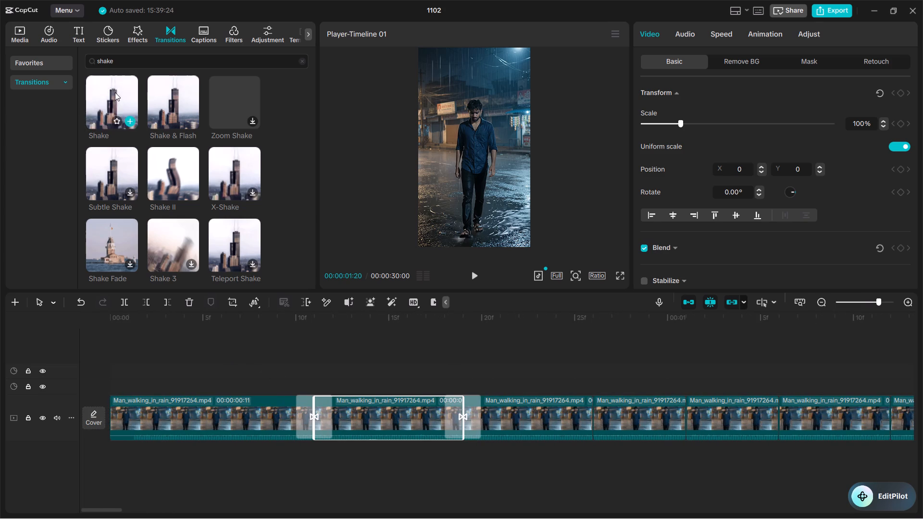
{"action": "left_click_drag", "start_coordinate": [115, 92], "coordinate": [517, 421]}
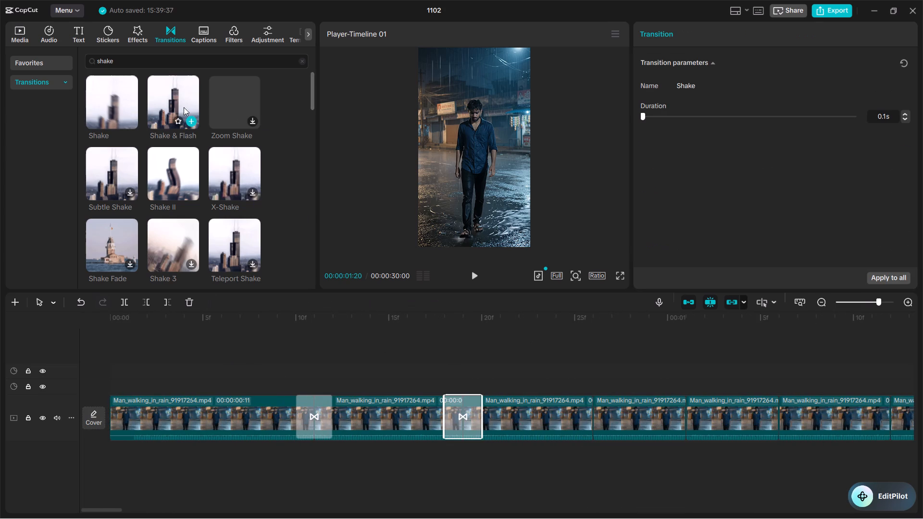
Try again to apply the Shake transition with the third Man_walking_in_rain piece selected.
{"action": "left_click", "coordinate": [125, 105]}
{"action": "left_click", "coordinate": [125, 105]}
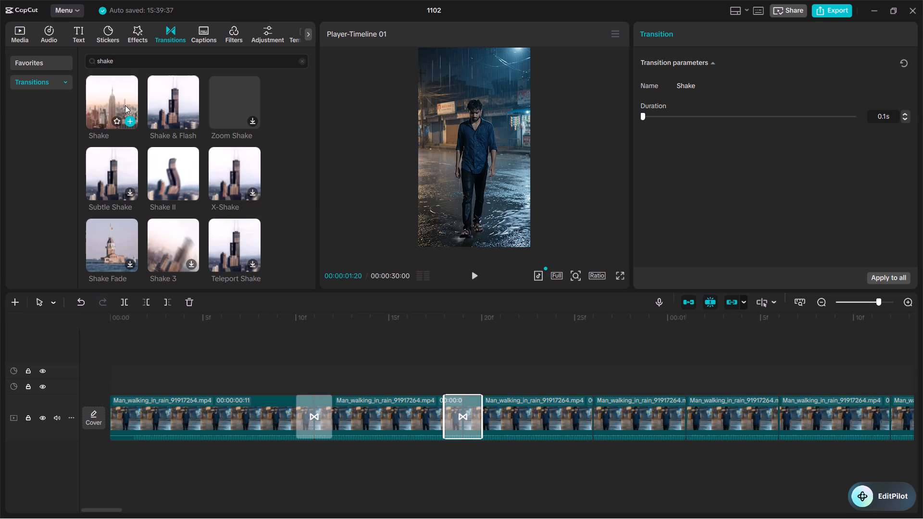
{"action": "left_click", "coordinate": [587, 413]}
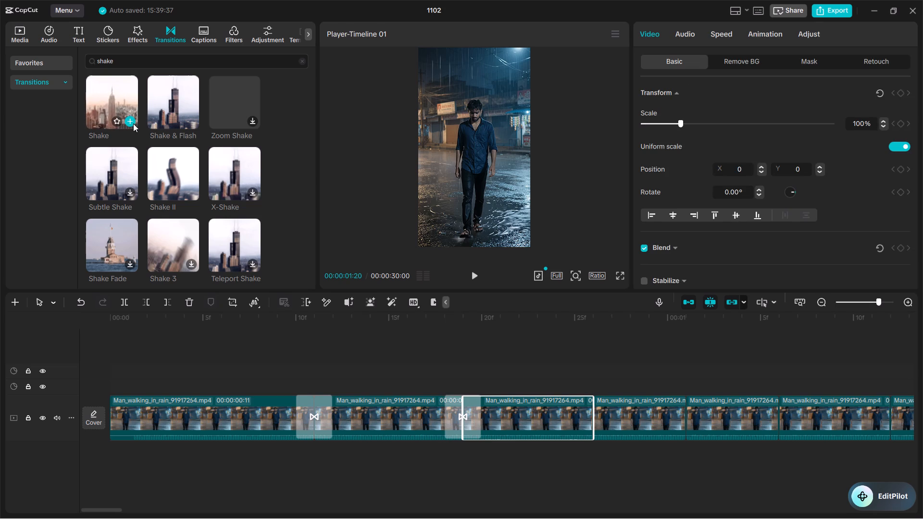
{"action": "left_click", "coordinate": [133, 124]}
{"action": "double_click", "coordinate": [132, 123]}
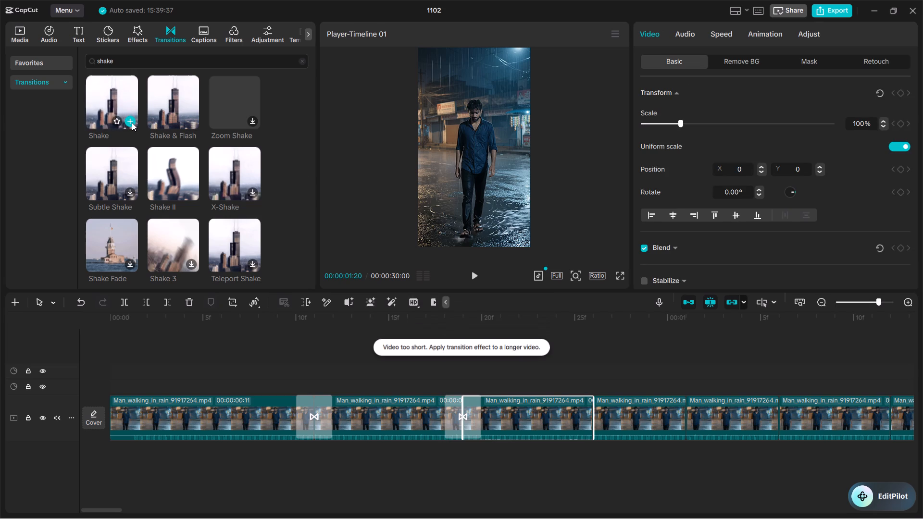
Look through the timeline's later scenes, including the sticker segments, studying clips and rooftop clip.
{"action": "scroll", "coordinate": [527, 403], "scroll_direction": "left", "scroll_amount": 9}
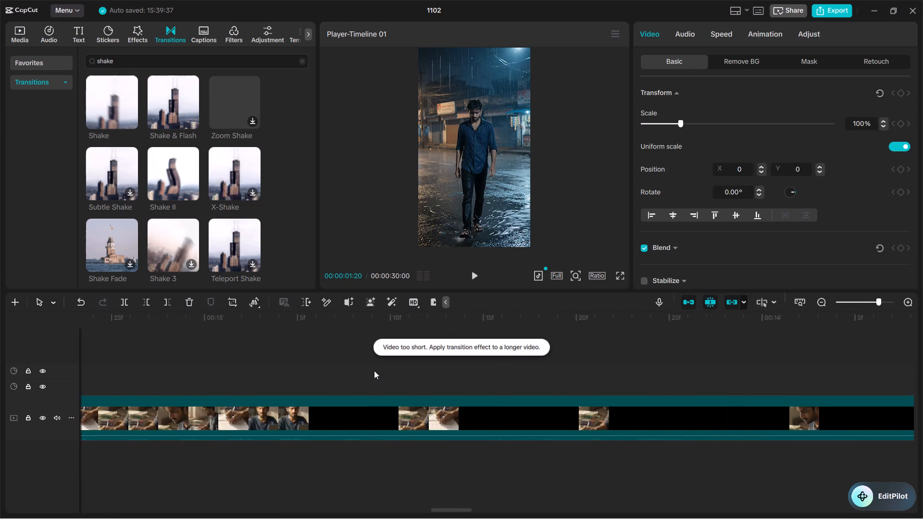
{"action": "scroll", "coordinate": [374, 371], "scroll_direction": "right", "scroll_amount": 3}
{"action": "scroll", "coordinate": [472, 385], "scroll_direction": "down", "scroll_amount": 11, "text": "ctrl"}
{"action": "scroll", "coordinate": [472, 385], "scroll_direction": "up", "scroll_amount": 2}
{"action": "scroll", "coordinate": [472, 385], "scroll_direction": "down", "scroll_amount": 1}
{"action": "scroll", "coordinate": [472, 385], "scroll_direction": "up", "scroll_amount": 1}
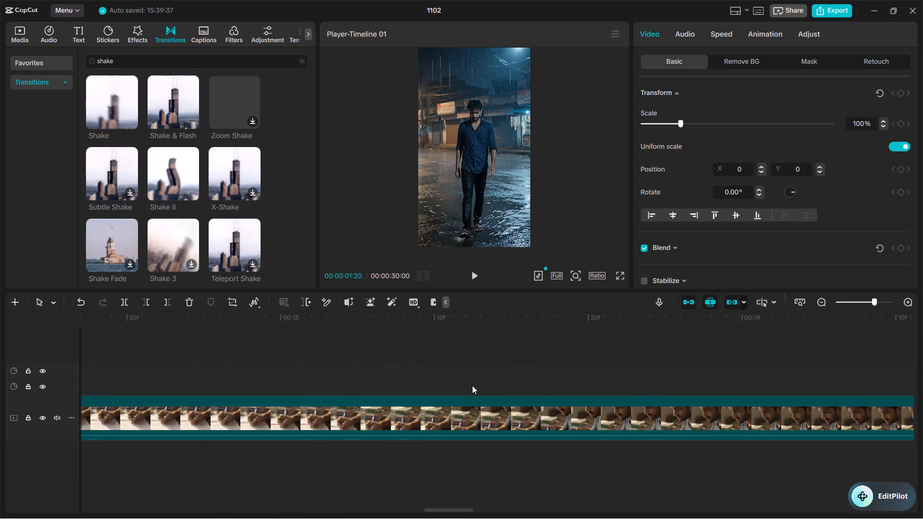
{"action": "scroll", "coordinate": [472, 385], "scroll_direction": "down", "scroll_amount": 5, "text": "ctrl"}
{"action": "scroll", "coordinate": [472, 385], "scroll_direction": "up", "scroll_amount": 1}
{"action": "scroll", "coordinate": [472, 385], "scroll_direction": "down", "scroll_amount": 1, "text": "ctrl"}
{"action": "scroll", "coordinate": [472, 385], "scroll_direction": "up", "scroll_amount": 1}
{"action": "scroll", "coordinate": [472, 385], "scroll_direction": "down", "scroll_amount": 1}
{"action": "scroll", "coordinate": [472, 385], "scroll_direction": "down", "scroll_amount": 4, "text": "ctrl"}
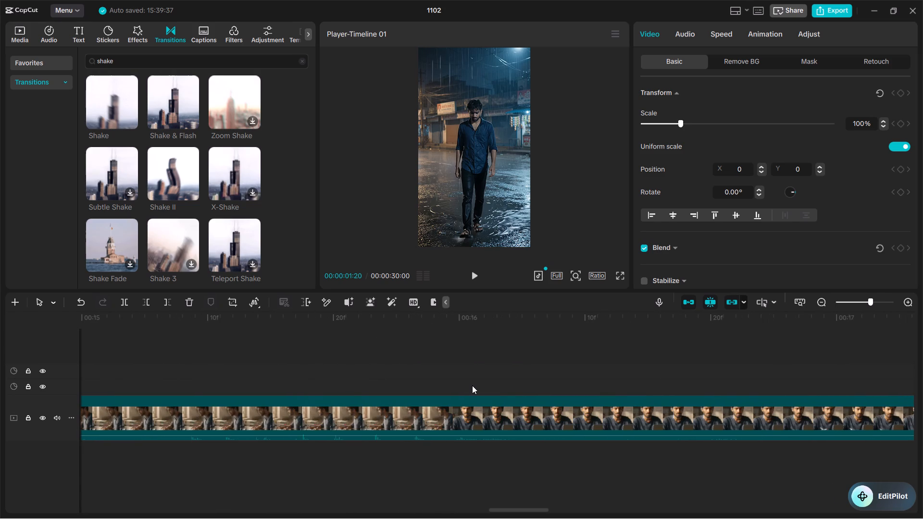
{"action": "scroll", "coordinate": [472, 385], "scroll_direction": "right", "scroll_amount": 1}
{"action": "scroll", "coordinate": [516, 387], "scroll_direction": "down", "scroll_amount": 3, "text": "ctrl"}
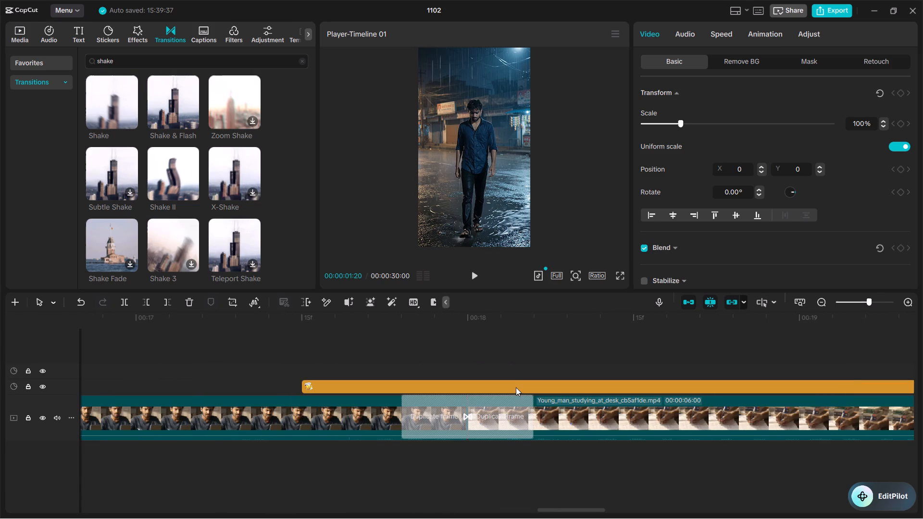
{"action": "scroll", "coordinate": [507, 468], "scroll_direction": "down", "scroll_amount": 7, "text": "ctrl"}
{"action": "scroll", "coordinate": [507, 468], "scroll_direction": "right", "scroll_amount": 7}
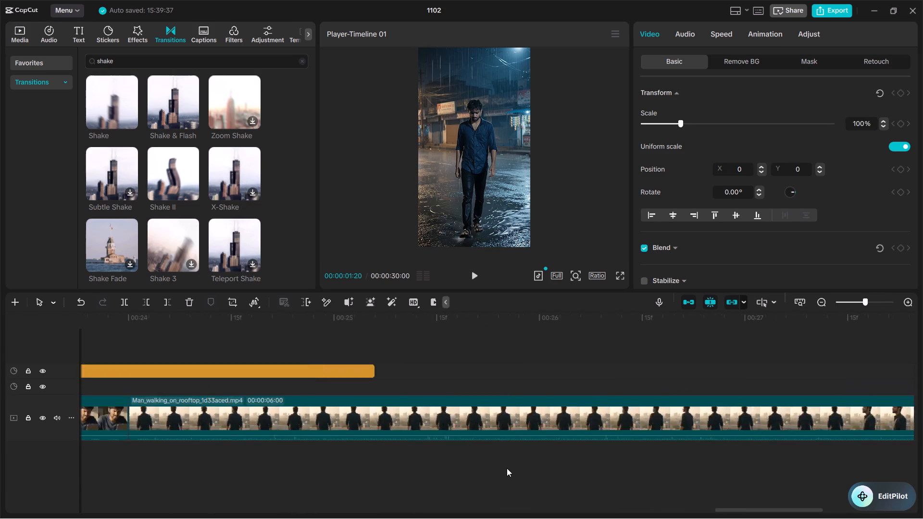
{"action": "scroll", "coordinate": [507, 468], "scroll_direction": "right", "scroll_amount": 1}
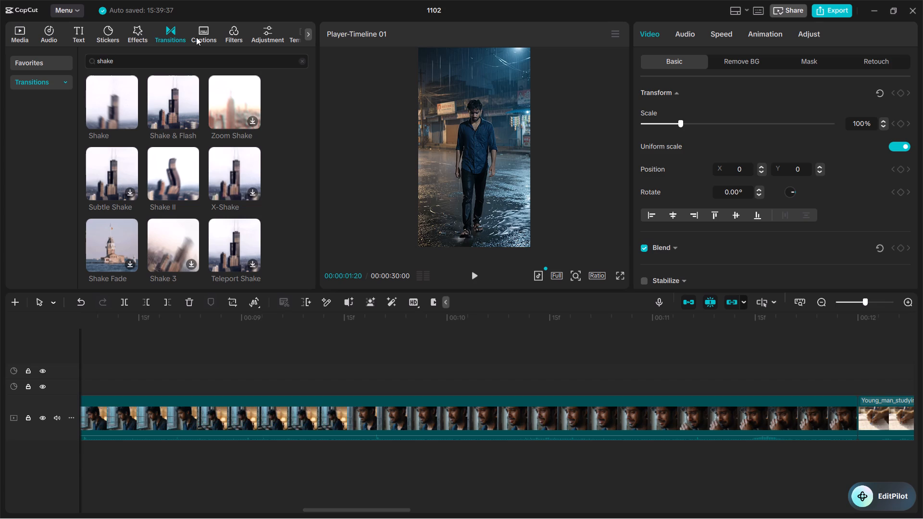
Open the video effects, switch to the featured filters, and download and preview the Vintage Horror filter.
{"action": "left_click", "coordinate": [132, 34]}
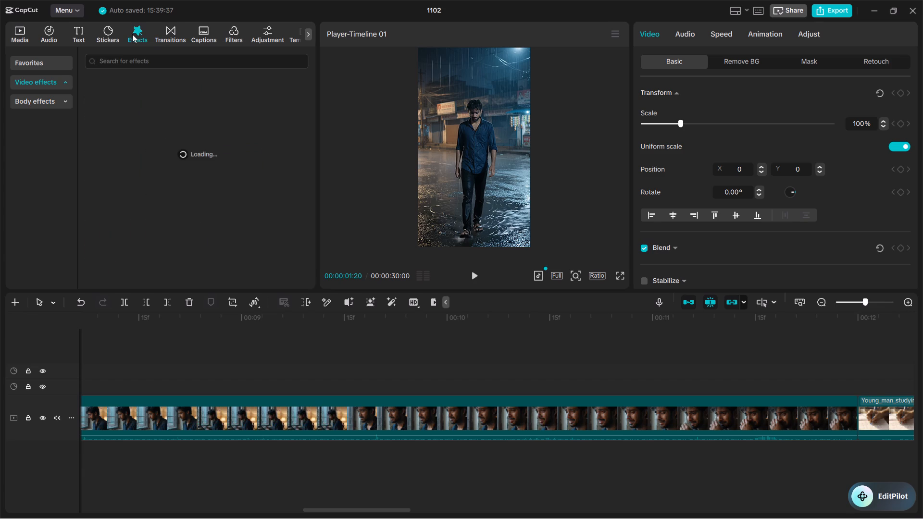
{"action": "left_click", "coordinate": [231, 33]}
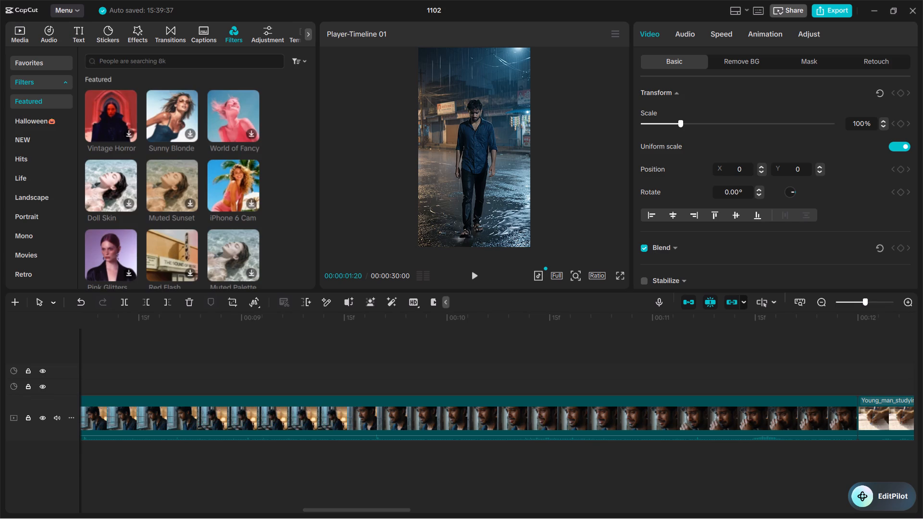
{"action": "left_click", "coordinate": [118, 121]}
{"action": "left_click", "coordinate": [127, 134]}
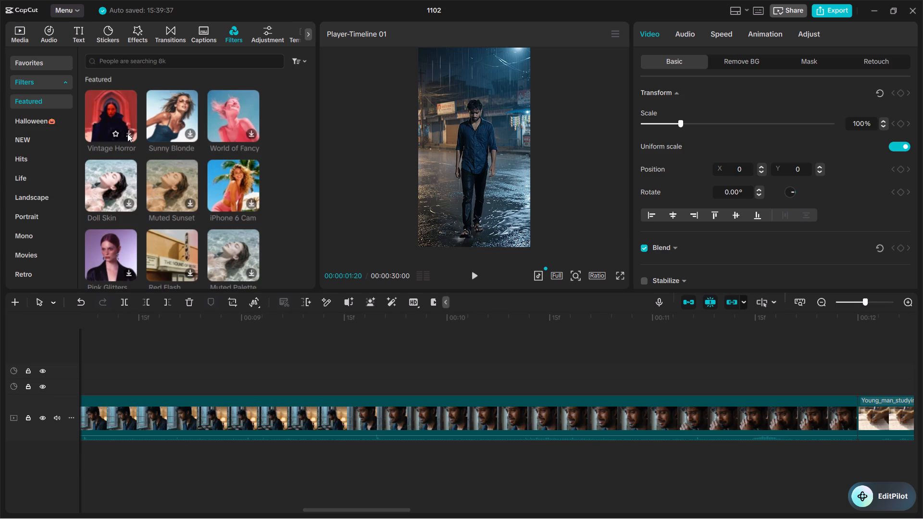
{"action": "double_click", "coordinate": [127, 134]}
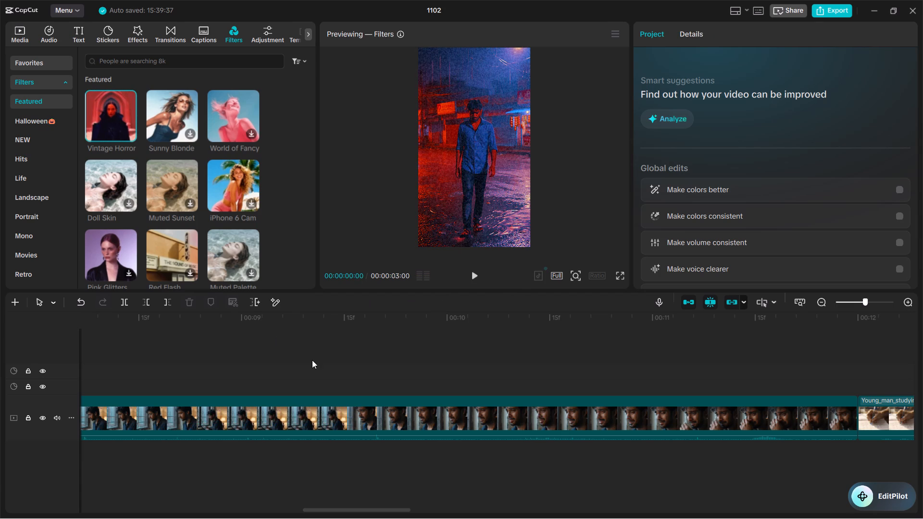
Scrub the timeline from the opening cuts through the photograph and studying scenes, and return the playhead to 00:00:00:00.
{"action": "scroll", "coordinate": [312, 360], "scroll_direction": "left", "scroll_amount": 1}
{"action": "scroll", "coordinate": [312, 360], "scroll_direction": "right", "scroll_amount": 4}
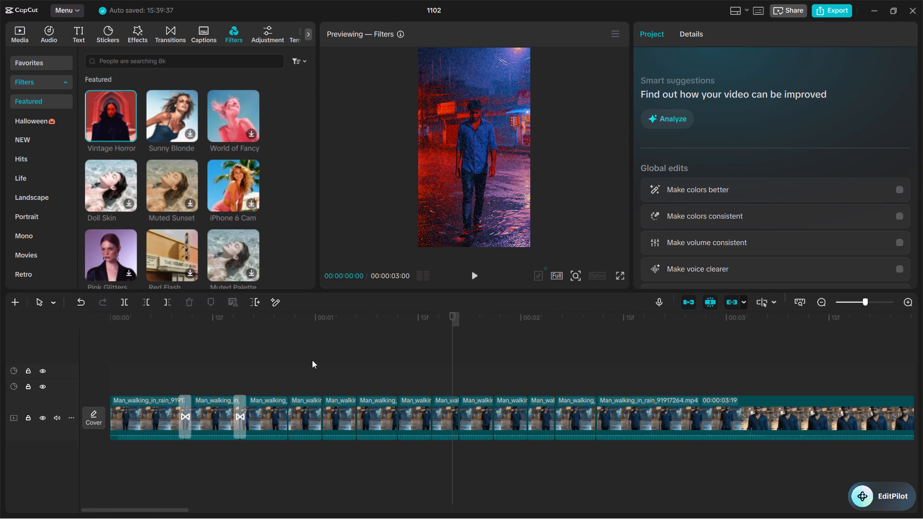
{"action": "left_click_drag", "start_coordinate": [450, 324], "coordinate": [438, 320]}
{"action": "left_click", "coordinate": [418, 430]}
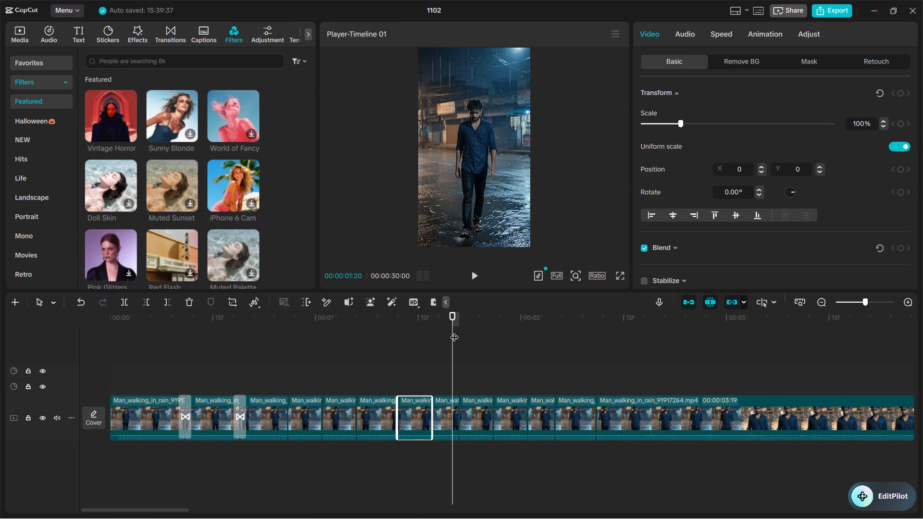
{"action": "left_click_drag", "start_coordinate": [454, 331], "coordinate": [838, 296]}
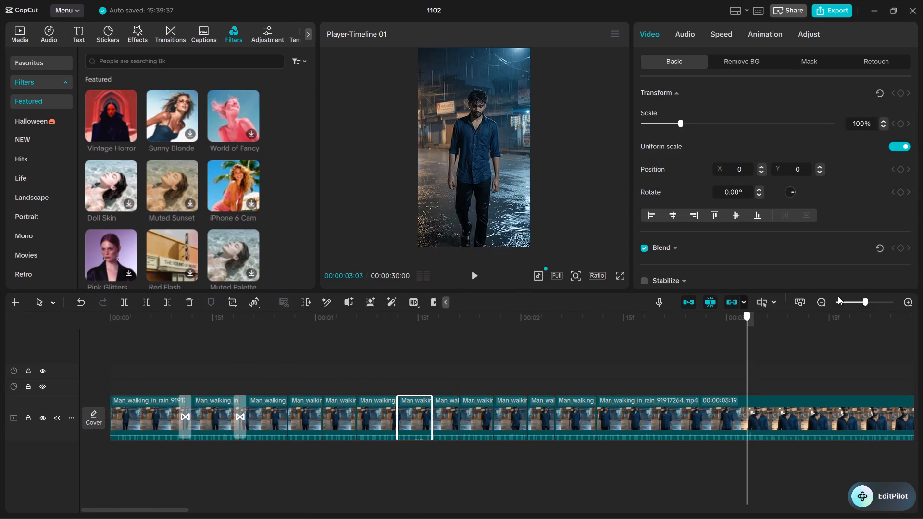
{"action": "left_click_drag", "start_coordinate": [838, 296], "coordinate": [922, 253]}
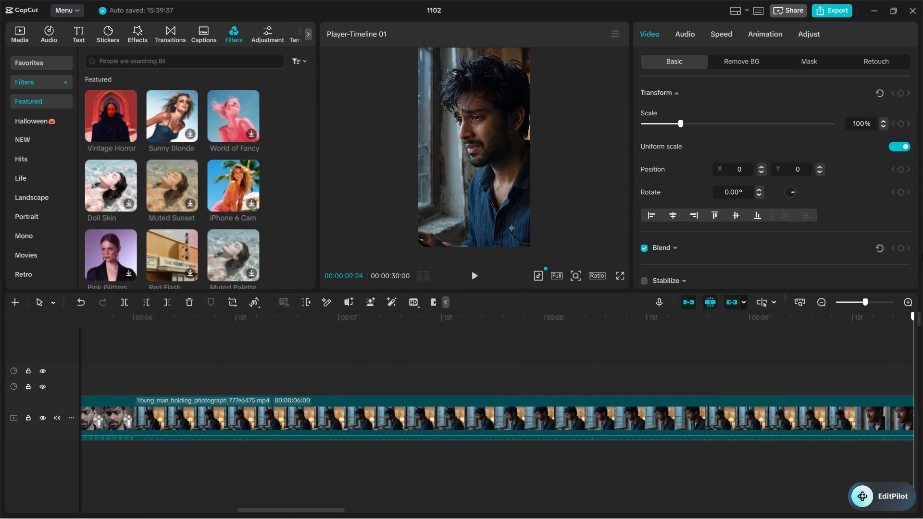
{"action": "left_click_drag", "start_coordinate": [922, 253], "coordinate": [0, 494]}
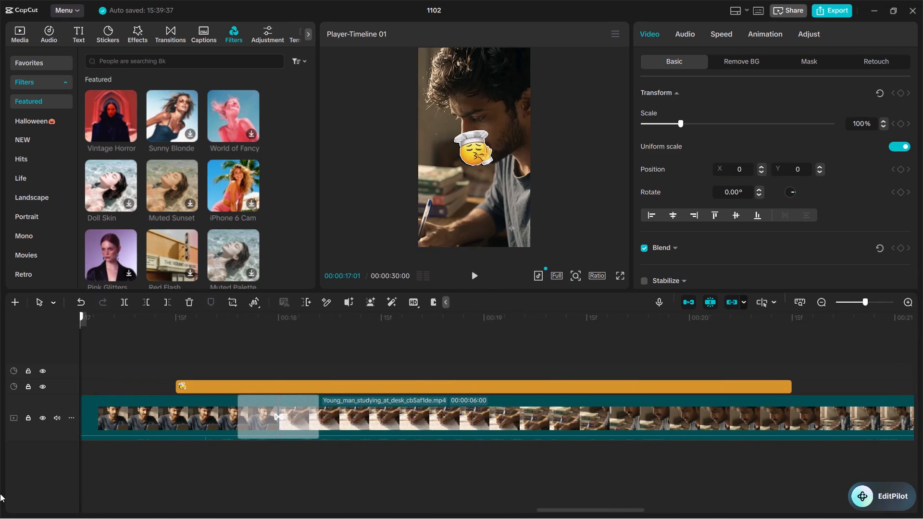
{"action": "left_click_drag", "start_coordinate": [0, 494], "coordinate": [0, 517]}
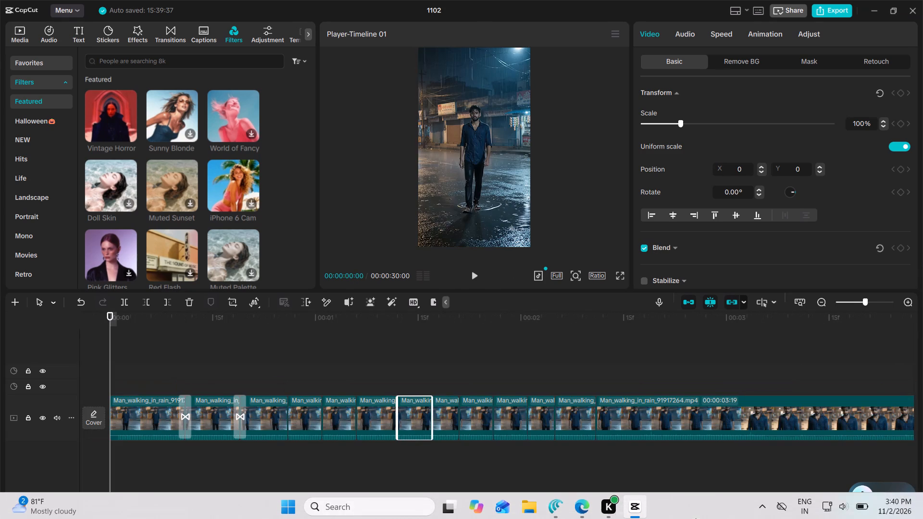
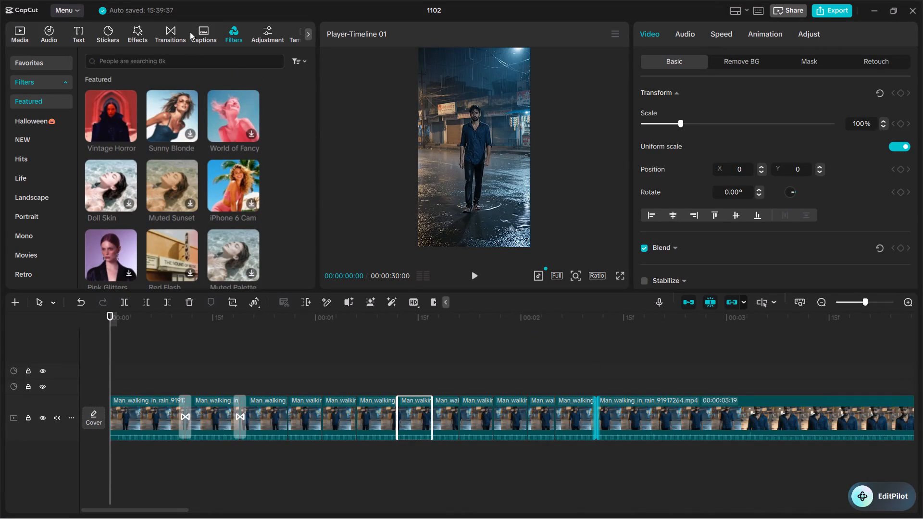
Search the video effects for shake and place the Shake effect over the opening Man_walking_in_rain cuts, starting near the first transition.
{"action": "left_click", "coordinate": [132, 35]}
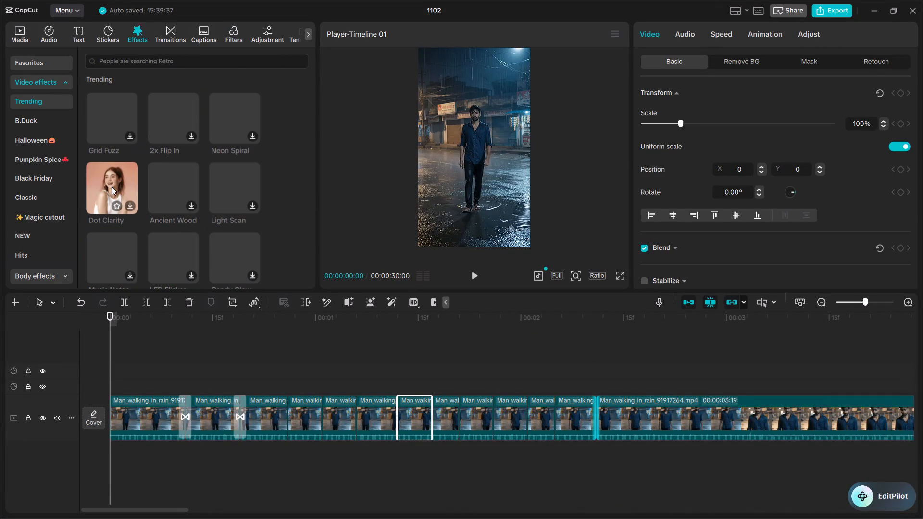
{"action": "left_click_drag", "start_coordinate": [112, 186], "coordinate": [131, 201]}
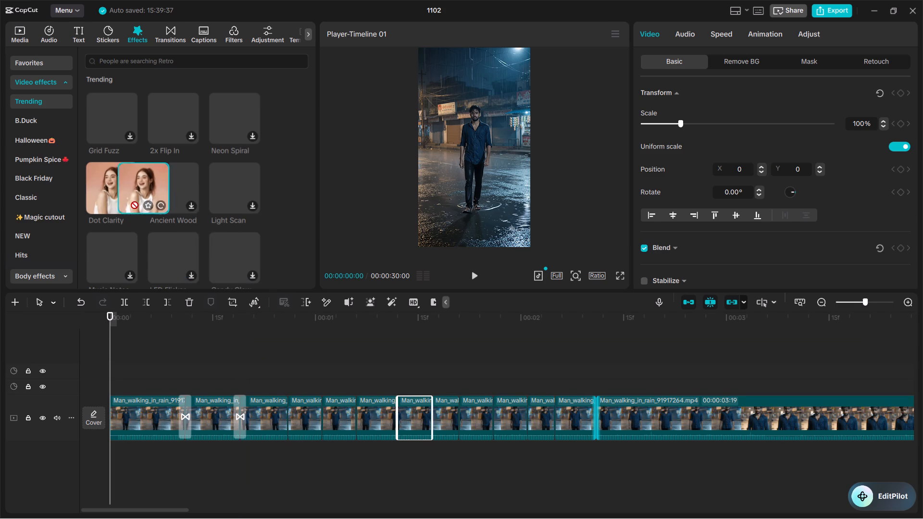
{"action": "left_click_drag", "start_coordinate": [131, 201], "coordinate": [110, 201]}
{"action": "left_click", "coordinate": [153, 62]}
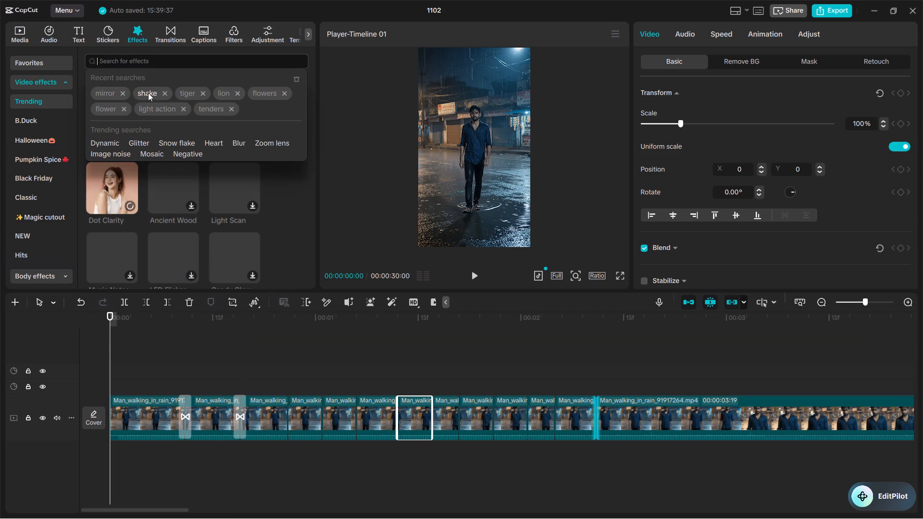
{"action": "left_click", "coordinate": [148, 93]}
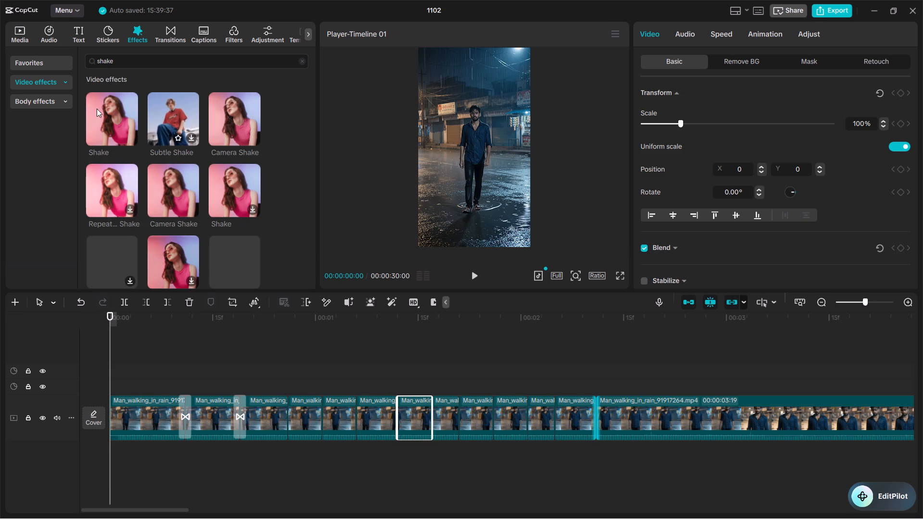
{"action": "left_click_drag", "start_coordinate": [105, 124], "coordinate": [186, 373]}
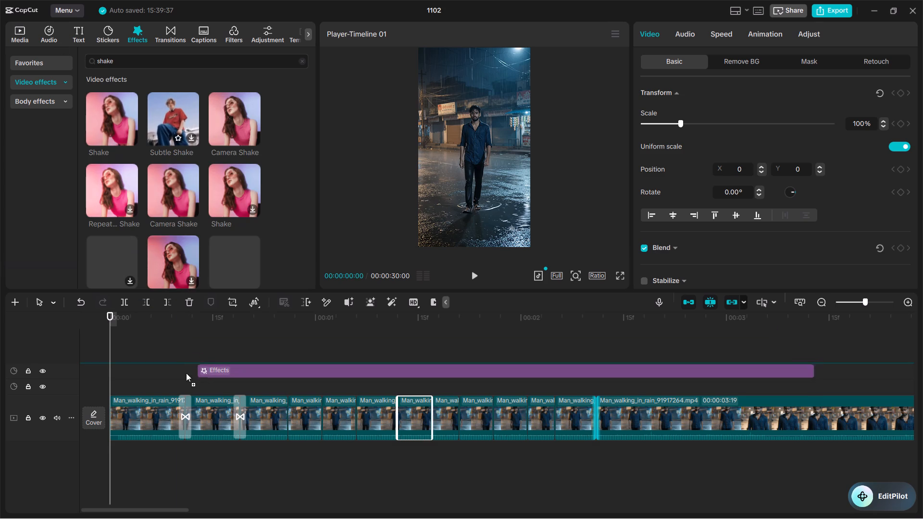
{"action": "left_click_drag", "start_coordinate": [186, 373], "coordinate": [169, 387]}
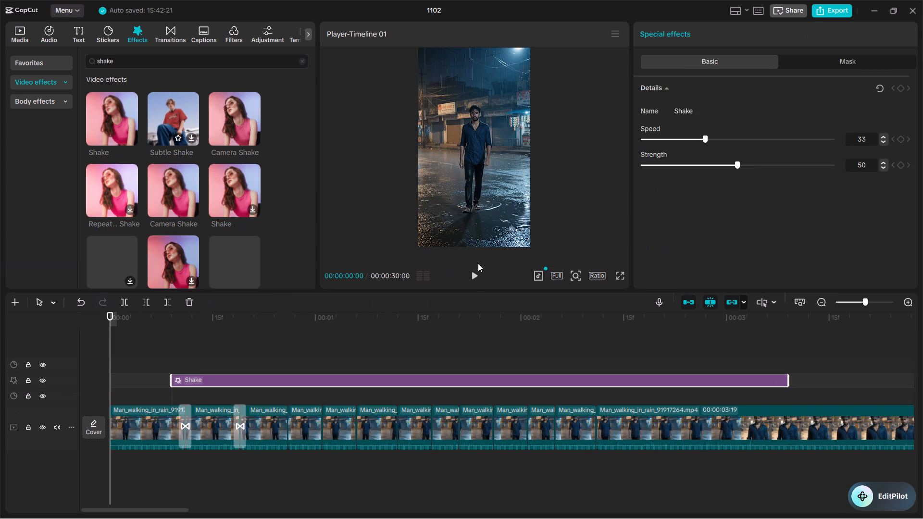
Play the opening rain cuts with the Shake effect, return the playhead to 00:00:00:00, and replay them.
{"action": "left_click", "coordinate": [471, 278]}
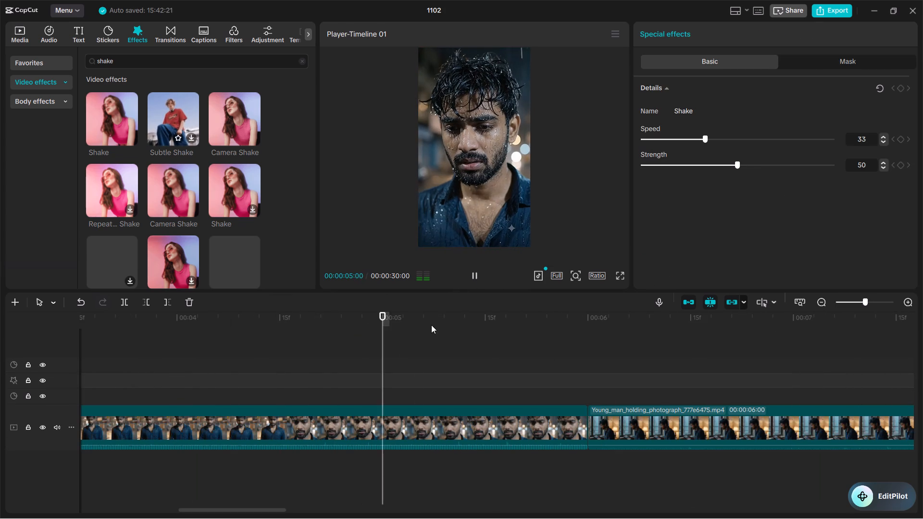
{"action": "left_click_drag", "start_coordinate": [430, 328], "coordinate": [416, 455]}
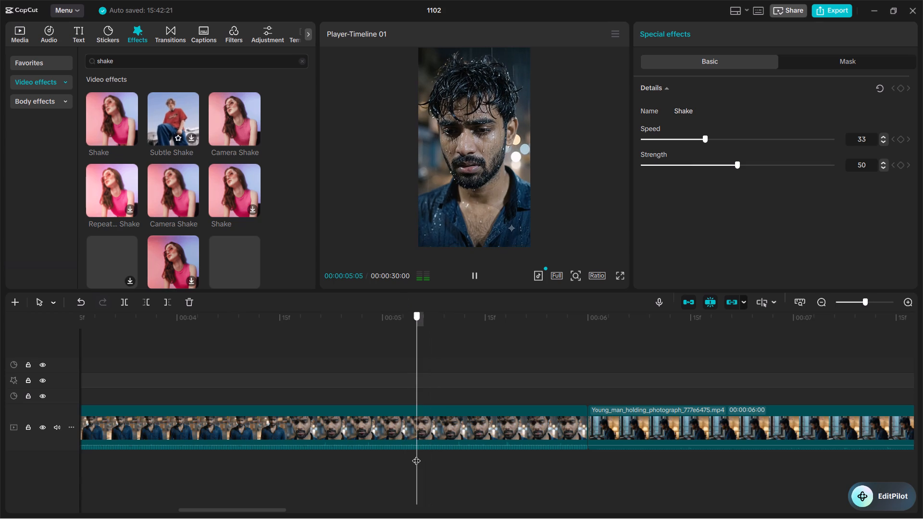
{"action": "left_click_drag", "start_coordinate": [416, 455], "coordinate": [416, 453]}
{"action": "left_click_drag", "start_coordinate": [416, 358], "coordinate": [245, 297]}
{"action": "left_click_drag", "start_coordinate": [239, 320], "coordinate": [0, 314]}
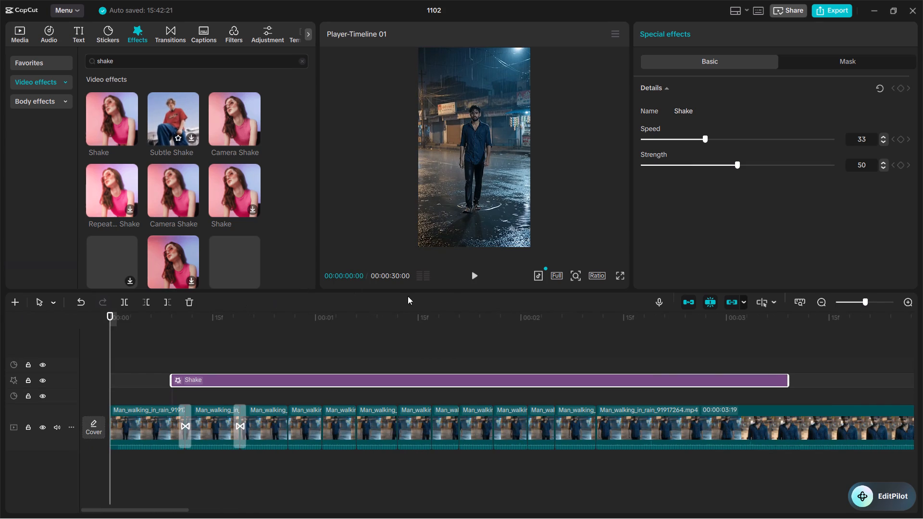
{"action": "left_click", "coordinate": [479, 275]}
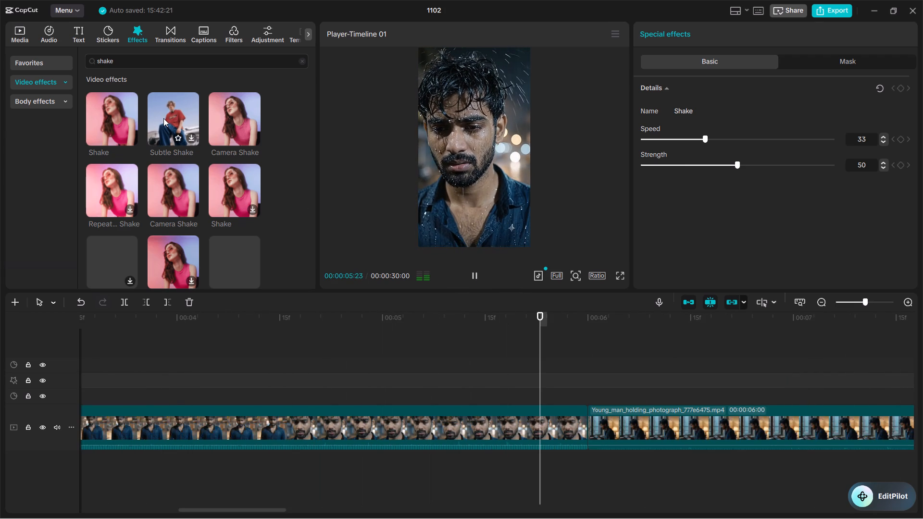
Favourite and download the Subtle Shake effect, and place it from about 00:00:11:00 across the cut between the photograph and studying scenes.
{"action": "left_click", "coordinate": [183, 139]}
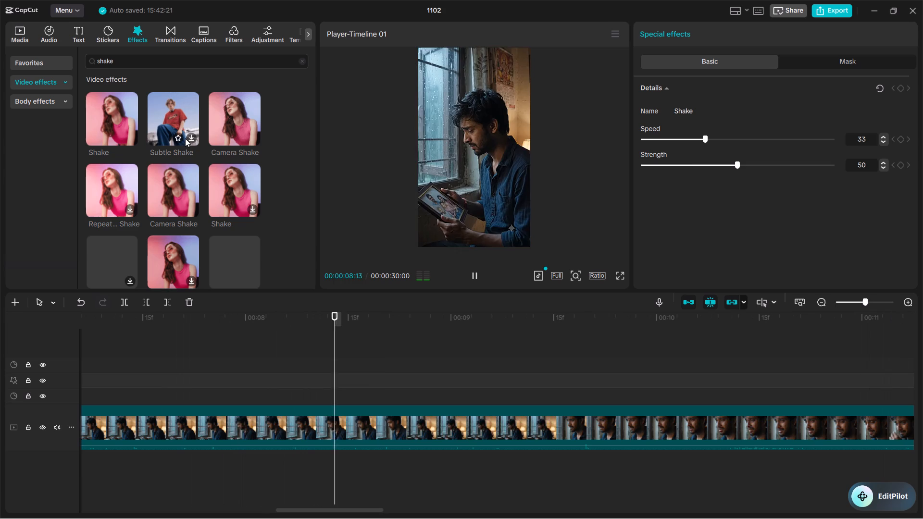
{"action": "left_click", "coordinate": [185, 138]}
{"action": "left_click", "coordinate": [191, 136]}
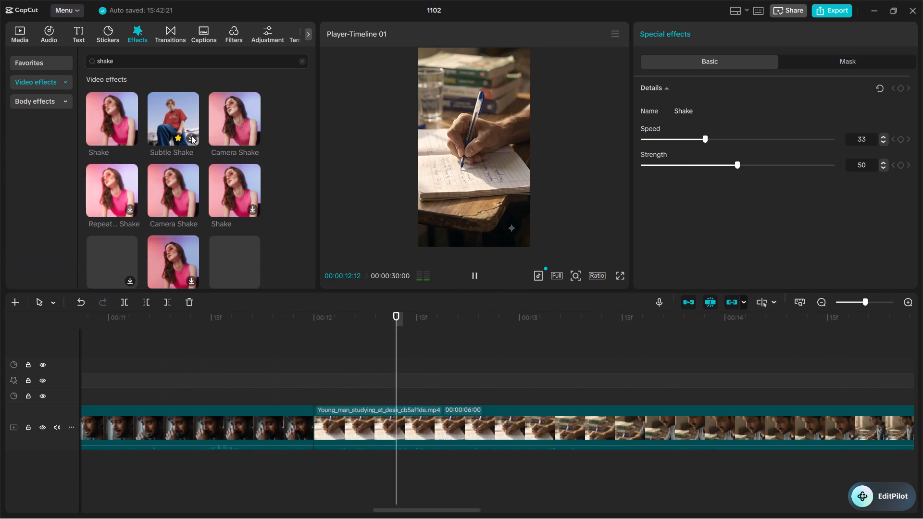
{"action": "left_click_drag", "start_coordinate": [173, 110], "coordinate": [112, 385]}
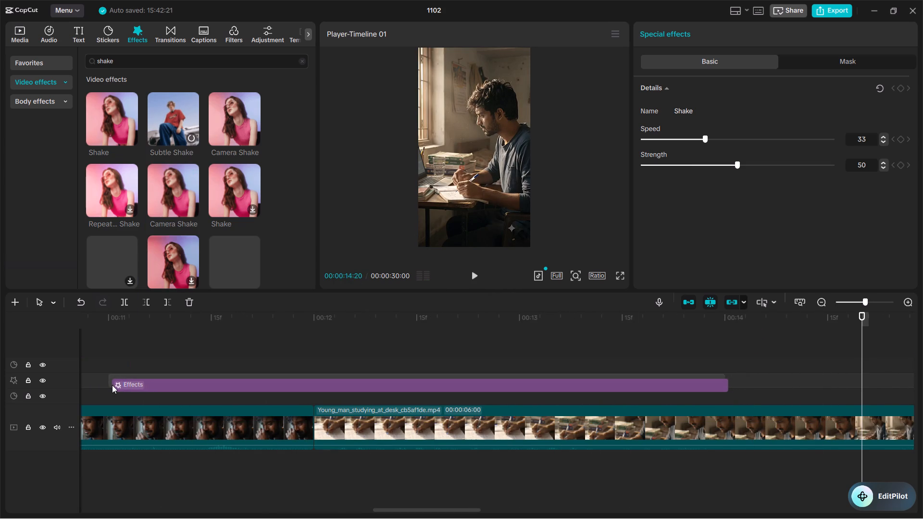
Scrub back to about 00:00:09:24 and play through the Subtle Shake segment, the studying scenes with stickers, and the rooftop clip.
{"action": "scroll", "coordinate": [351, 415], "scroll_direction": "left", "scroll_amount": 2}
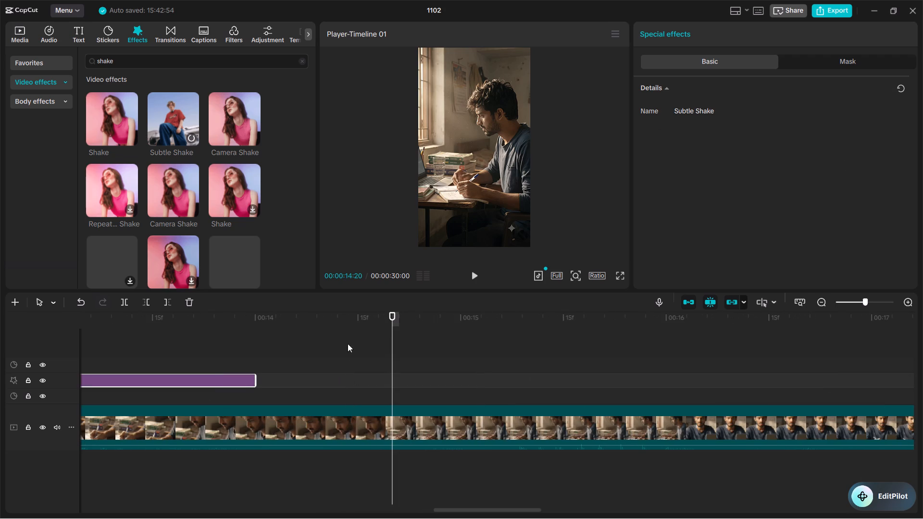
{"action": "left_click_drag", "start_coordinate": [387, 323], "coordinate": [114, 309]}
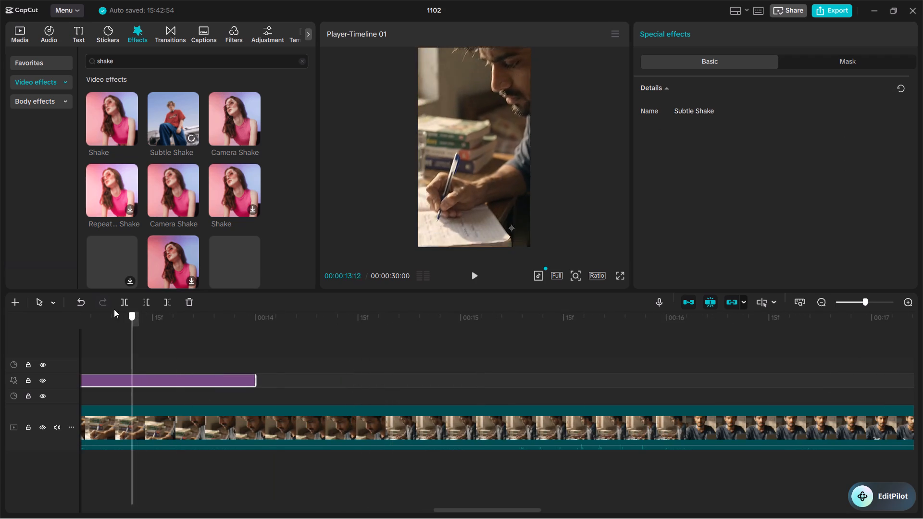
{"action": "left_click_drag", "start_coordinate": [114, 309], "coordinate": [585, 198]}
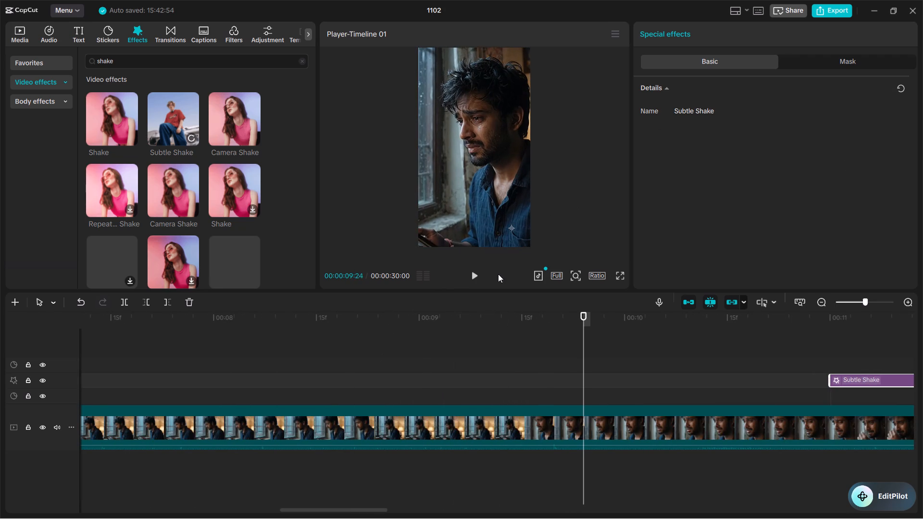
{"action": "left_click", "coordinate": [477, 268]}
{"action": "scroll", "coordinate": [424, 429], "scroll_direction": "left", "scroll_amount": 1}
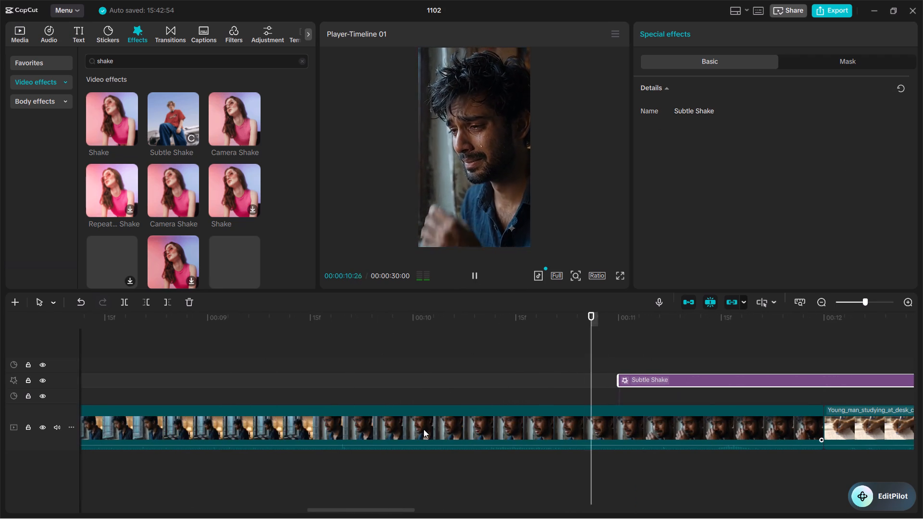
{"action": "scroll", "coordinate": [400, 425], "scroll_direction": "left", "scroll_amount": 1}
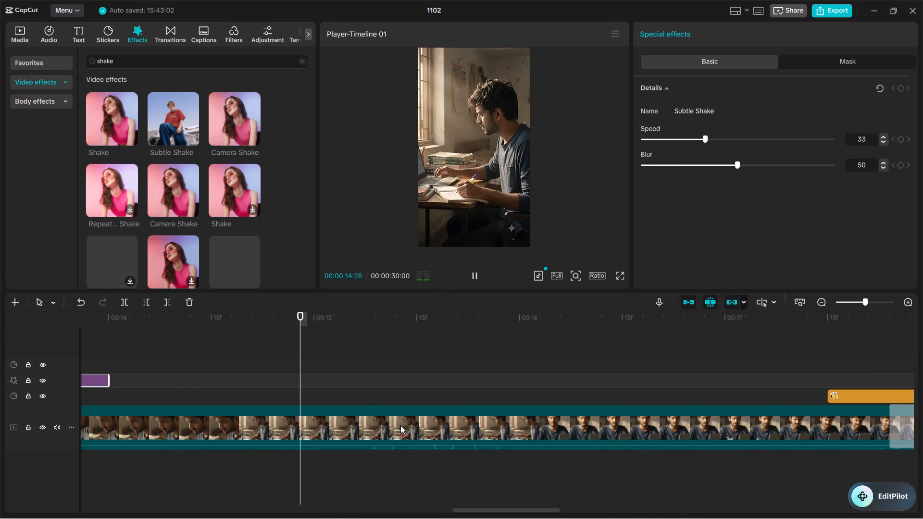
{"action": "scroll", "coordinate": [400, 425], "scroll_direction": "right", "scroll_amount": 3}
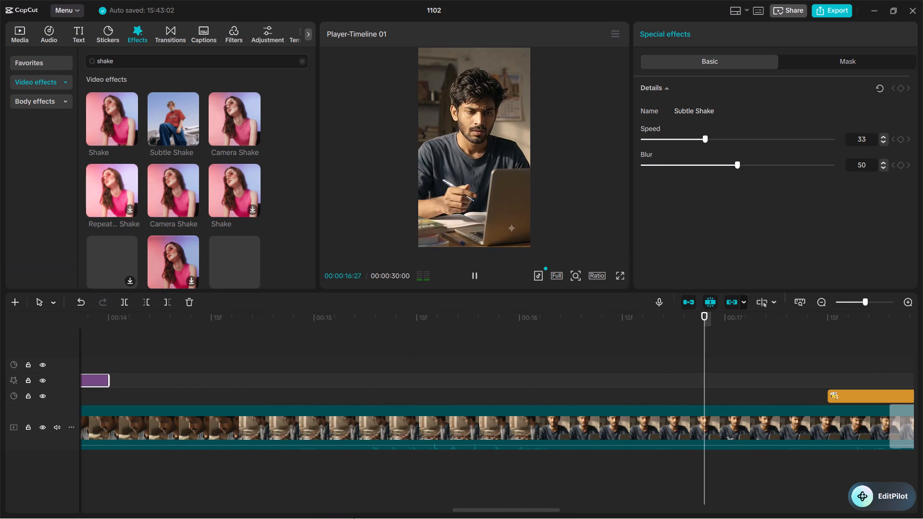
{"action": "scroll", "coordinate": [362, 403], "scroll_direction": "down", "scroll_amount": 7, "text": "ctrl"}
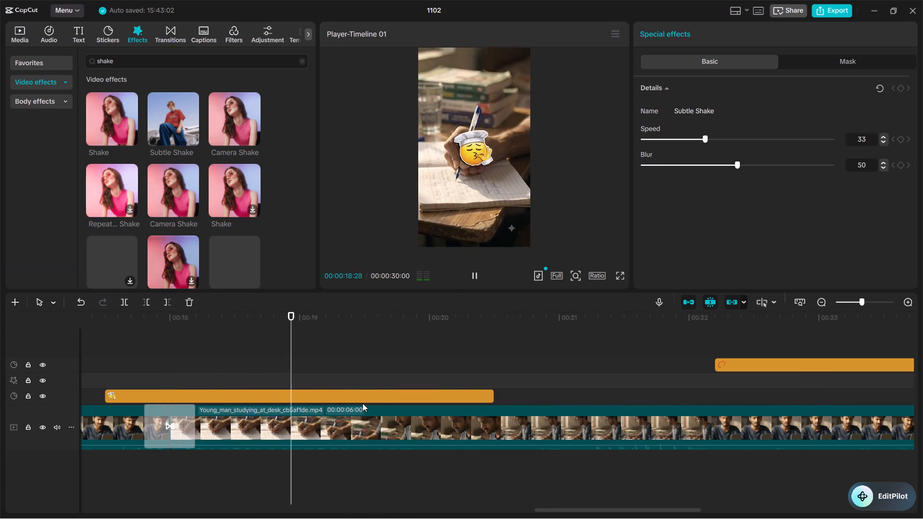
{"action": "scroll", "coordinate": [362, 403], "scroll_direction": "down", "scroll_amount": 3}
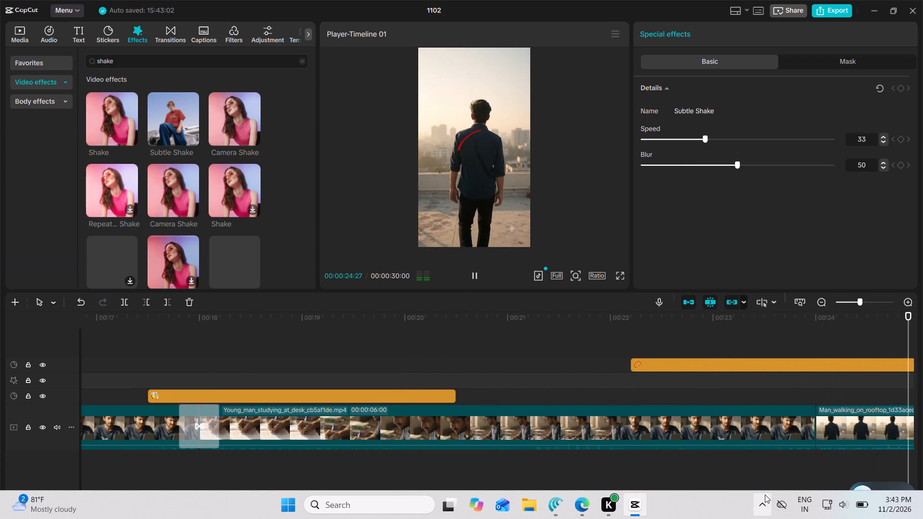
{"action": "scroll", "coordinate": [773, 406], "scroll_direction": "down", "scroll_amount": 1, "text": "ctrl"}
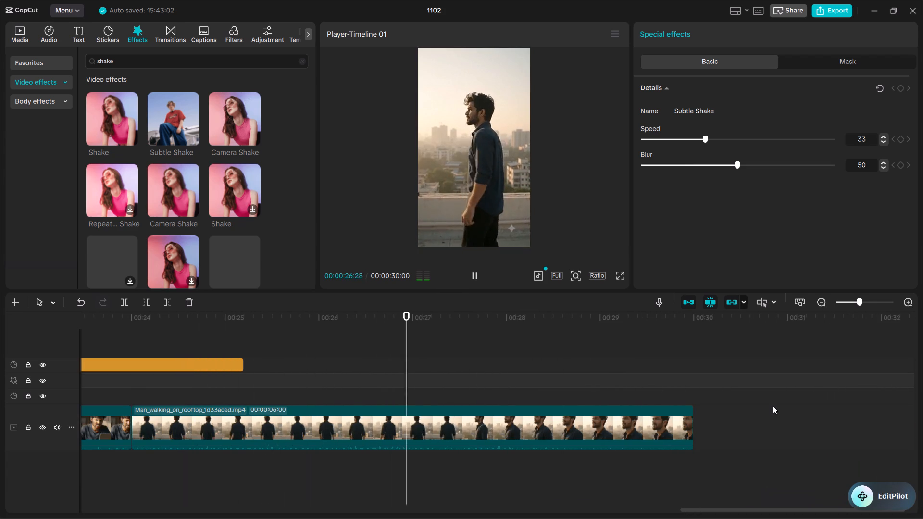
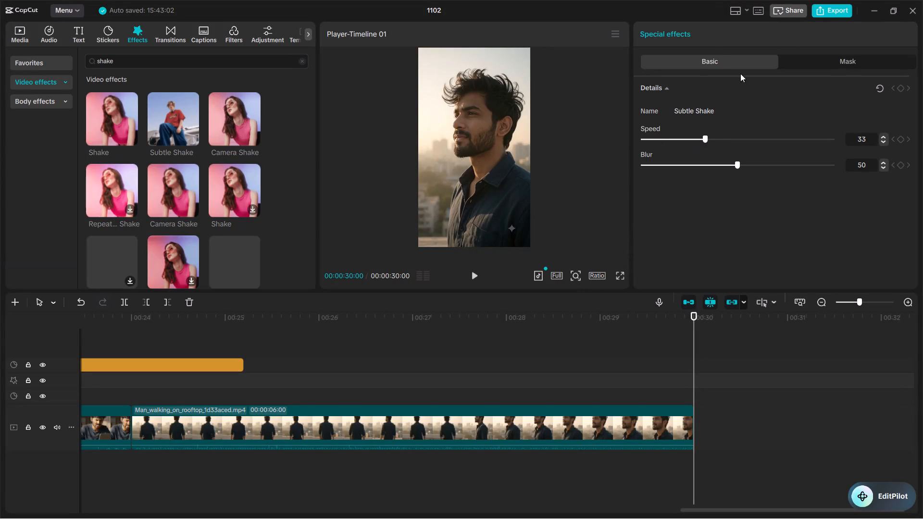
Return the playhead to 00:00:00:00 and open the text options with the first Man_walking_in_rain clip selected.
{"action": "left_click", "coordinate": [544, 429]}
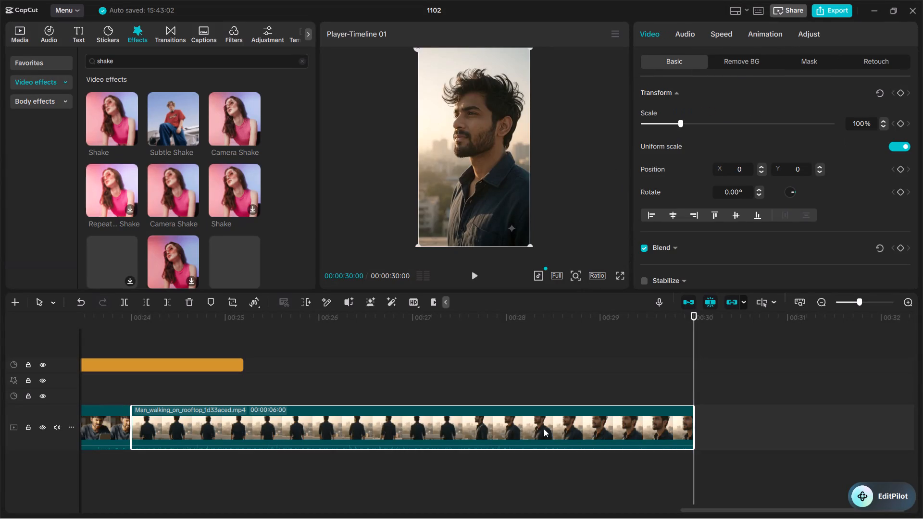
{"action": "left_click_drag", "start_coordinate": [697, 324], "coordinate": [299, 328]}
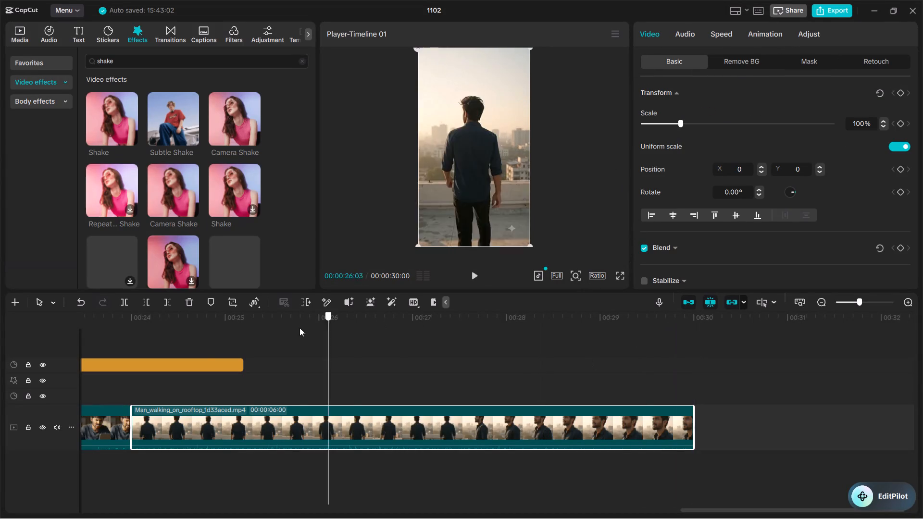
{"action": "left_click_drag", "start_coordinate": [299, 328], "coordinate": [29, 349]}
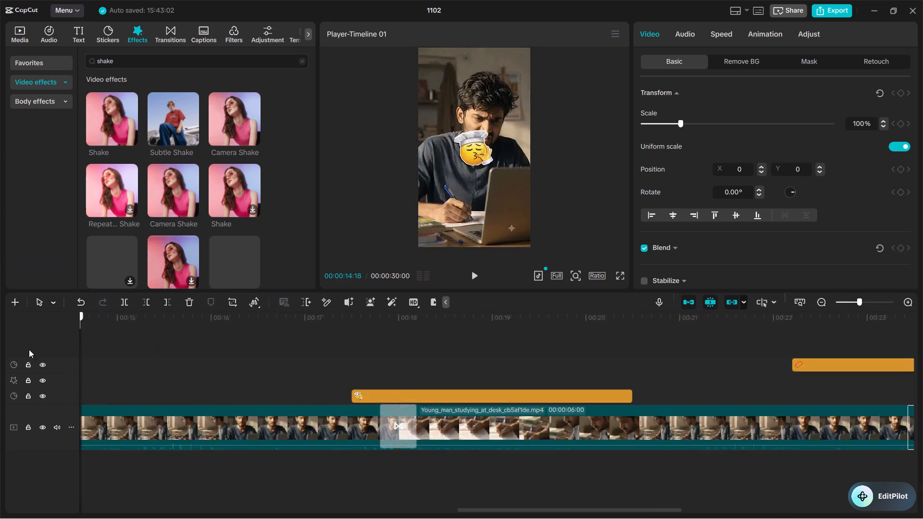
{"action": "left_click_drag", "start_coordinate": [29, 349], "coordinate": [80, 339]}
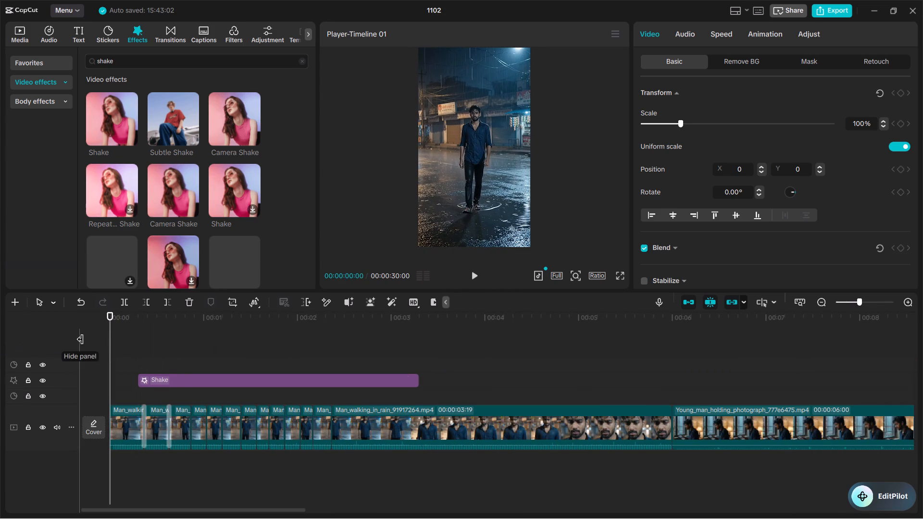
{"action": "left_click", "coordinate": [113, 418]}
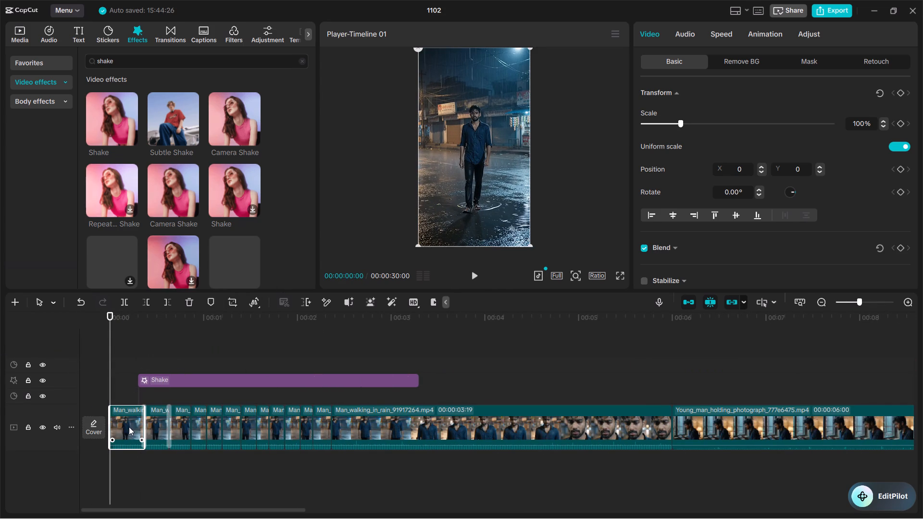
{"action": "left_click", "coordinate": [128, 424]}
{"action": "left_click", "coordinate": [79, 38]}
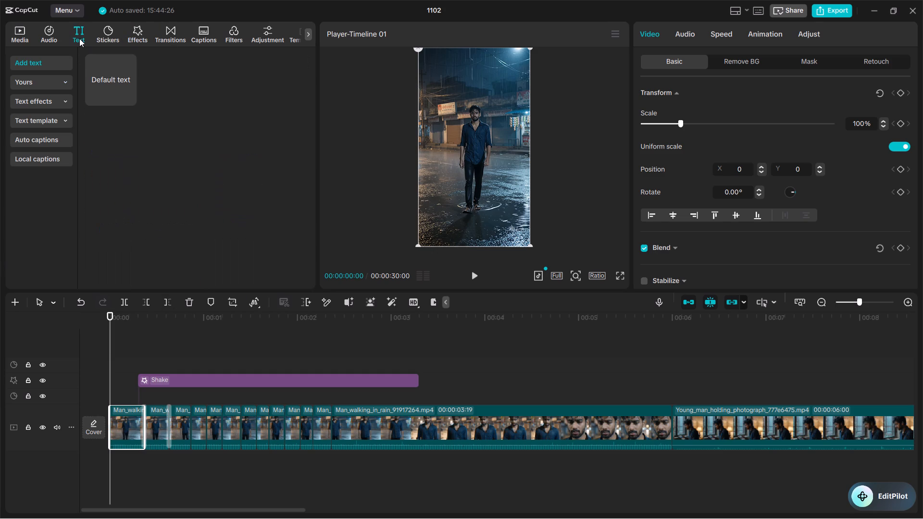
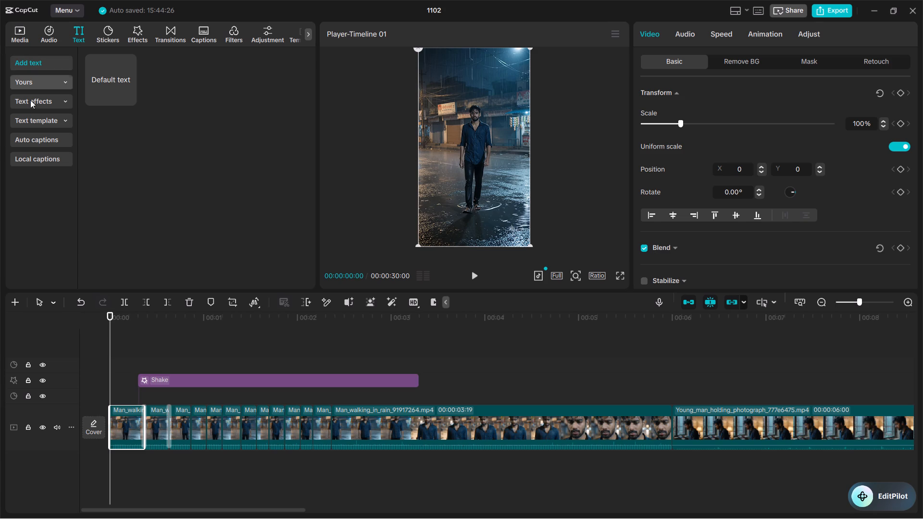
Add a default text clip at the start of the timeline, between the Shake effect and the Man_walking_in_rain clips.
{"action": "left_click", "coordinate": [91, 84]}
{"action": "left_click_drag", "start_coordinate": [118, 74], "coordinate": [119, 392]}
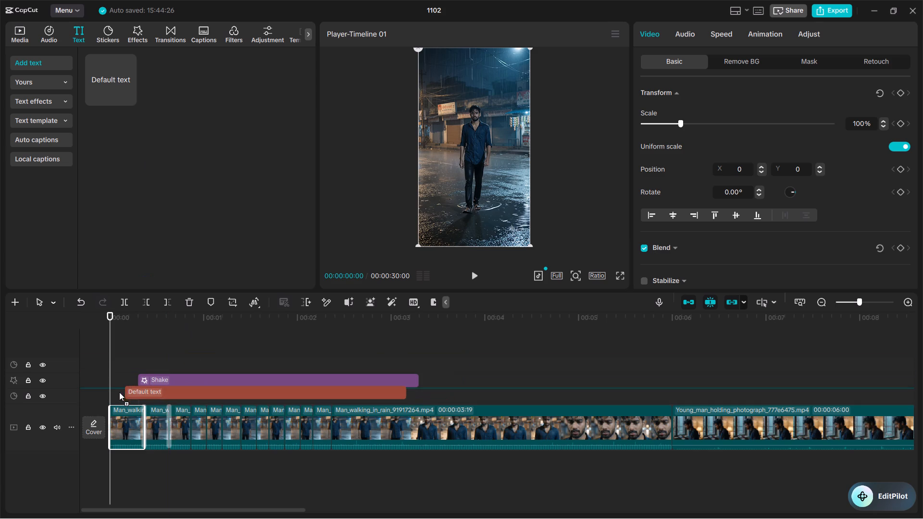
{"action": "left_click_drag", "start_coordinate": [119, 392], "coordinate": [107, 392]}
{"action": "left_click", "coordinate": [130, 397]}
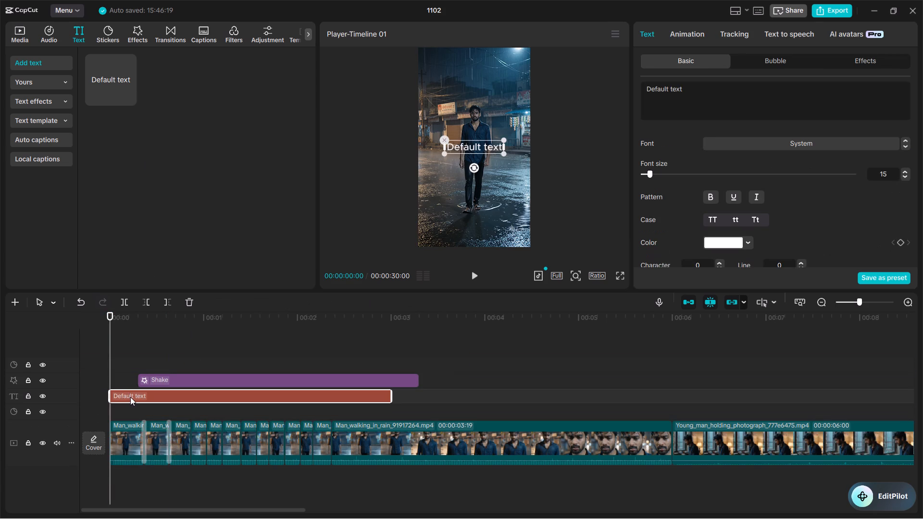
{"action": "left_click_drag", "start_coordinate": [147, 393], "coordinate": [140, 412]}
Replace the default text with "ram" and place it just above the walking man's head.
{"action": "left_click_drag", "start_coordinate": [702, 96], "coordinate": [638, 89]}
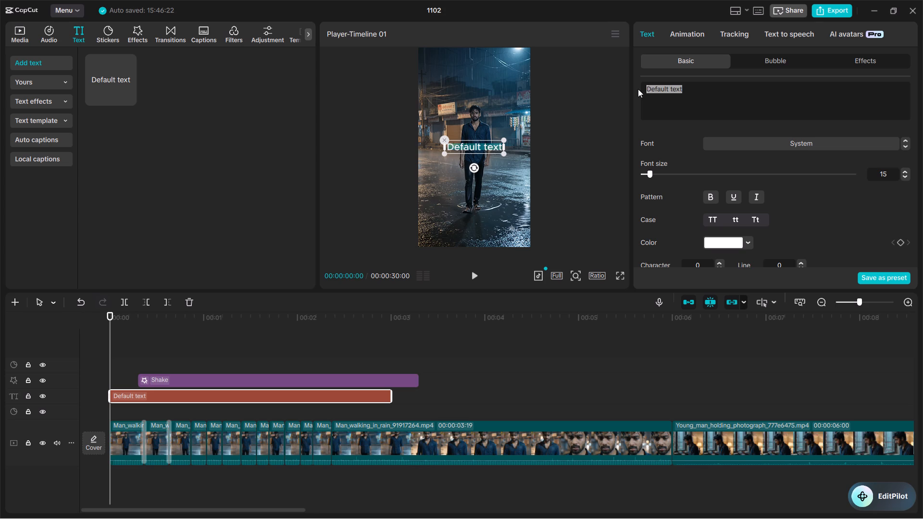
{"action": "key", "text": "BackSpace"}
{"action": "type", "text": "ram"}
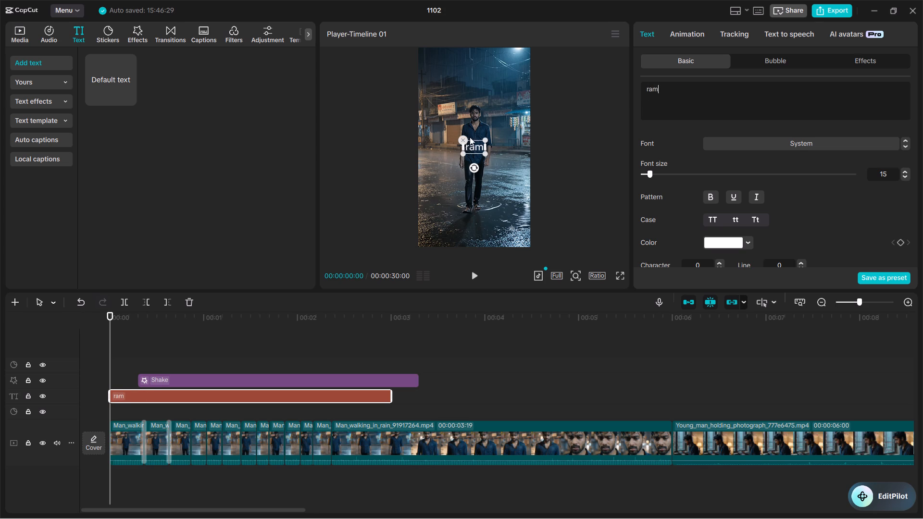
{"action": "left_click_drag", "start_coordinate": [469, 143], "coordinate": [471, 88]}
Apply motion tracking to the "ram" text, with the tracking box on the man's head, and run the tracking.
{"action": "left_click", "coordinate": [735, 29]}
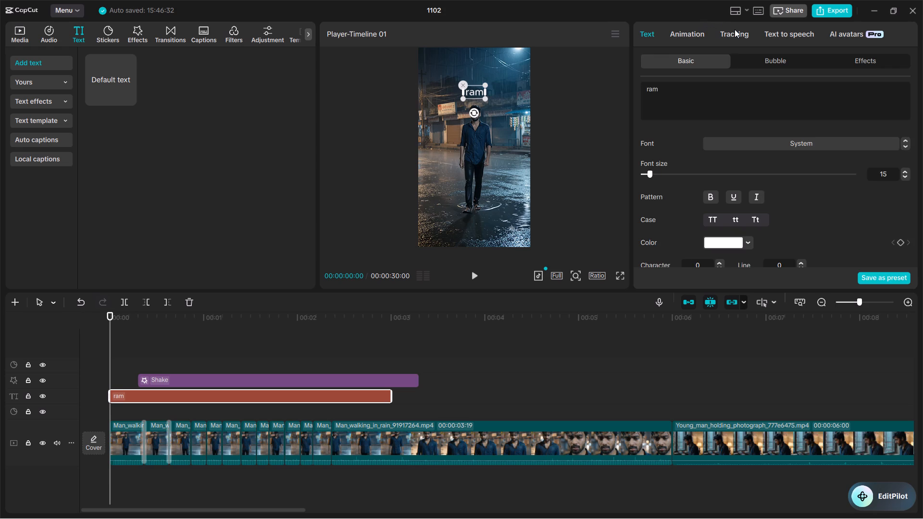
{"action": "left_click", "coordinate": [712, 104]}
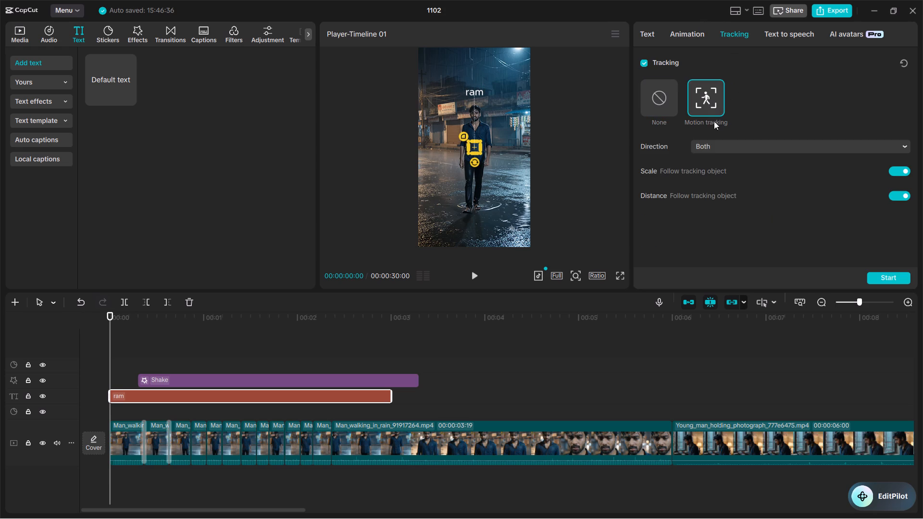
{"action": "left_click_drag", "start_coordinate": [475, 146], "coordinate": [476, 116]}
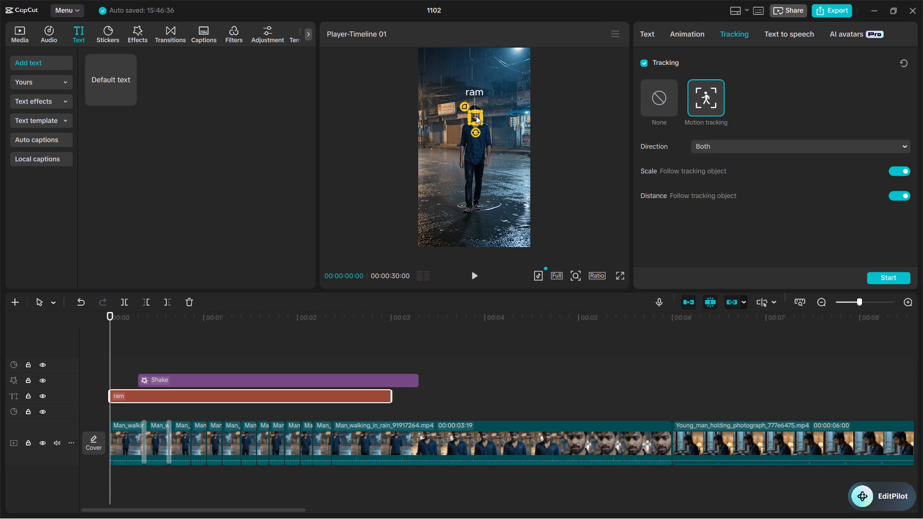
{"action": "scroll", "coordinate": [672, 162], "scroll_direction": "down", "scroll_amount": 1}
{"action": "left_click_drag", "start_coordinate": [462, 104], "coordinate": [392, 92]}
{"action": "left_click", "coordinate": [886, 274]}
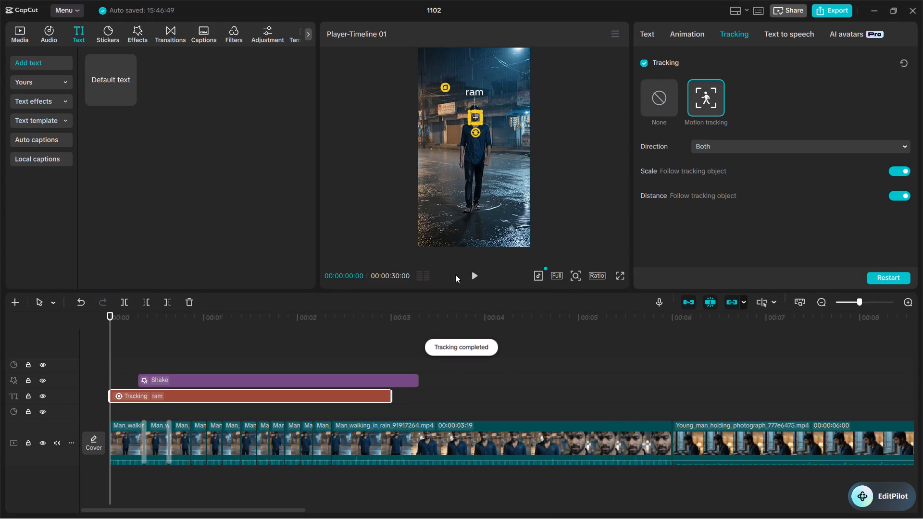
Play the opening from 00:00:00:00 to review how the "ram" text follows the walking man.
{"action": "left_click", "coordinate": [474, 275]}
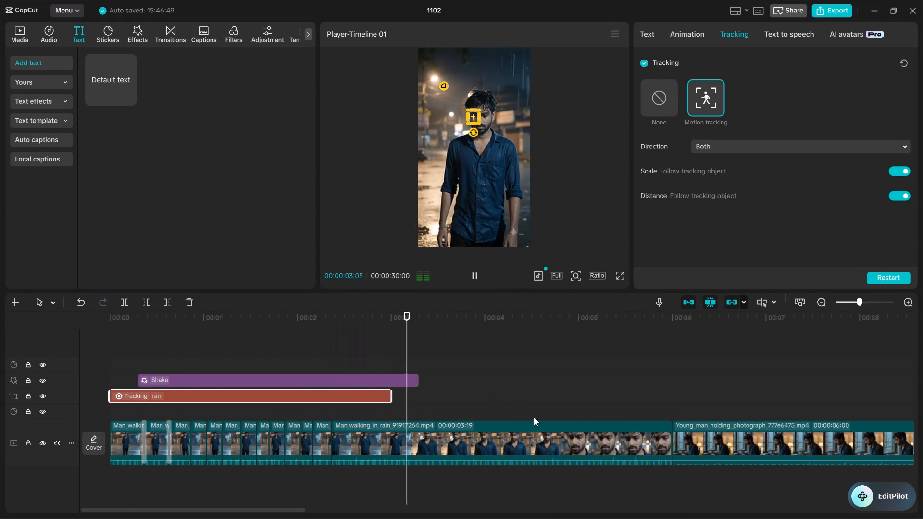
{"action": "left_click", "coordinate": [544, 440]}
{"action": "left_click_drag", "start_coordinate": [555, 333], "coordinate": [54, 320]}
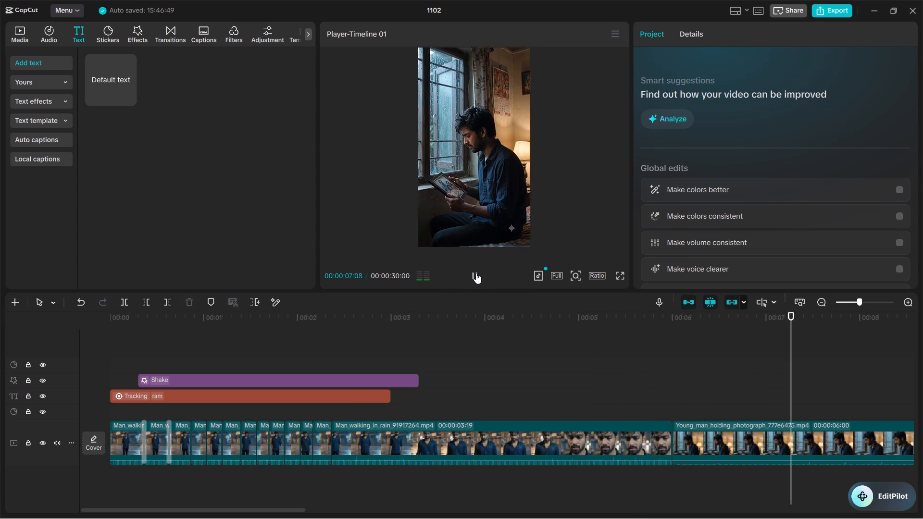
{"action": "left_click", "coordinate": [476, 273]}
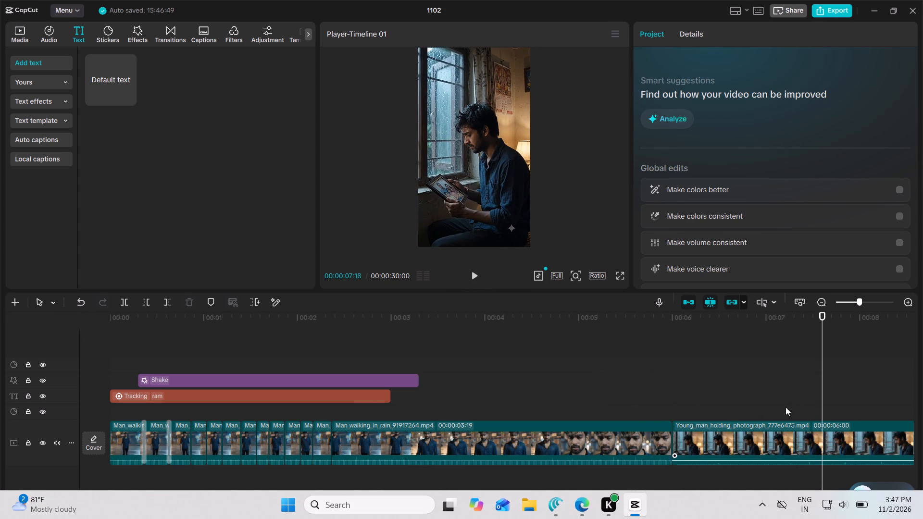
{"action": "left_click_drag", "start_coordinate": [822, 317], "coordinate": [399, 288]}
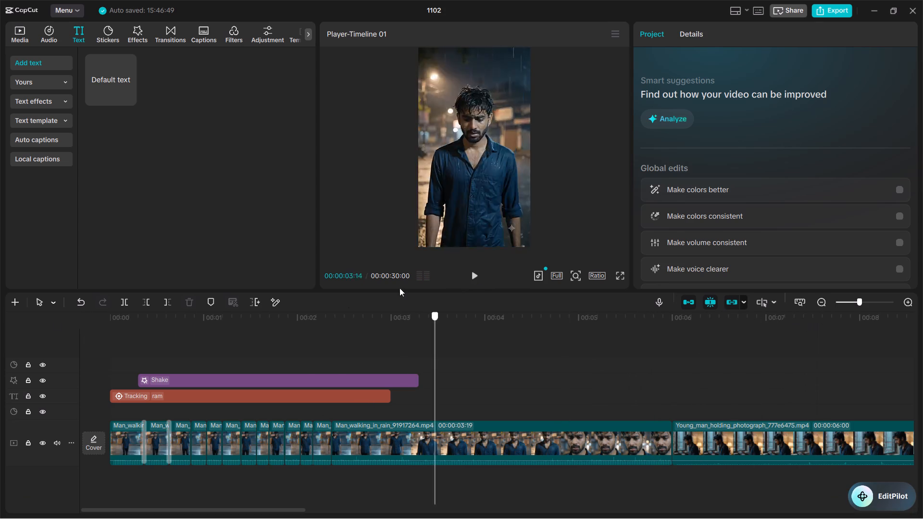
{"action": "left_click_drag", "start_coordinate": [399, 288], "coordinate": [59, 295]}
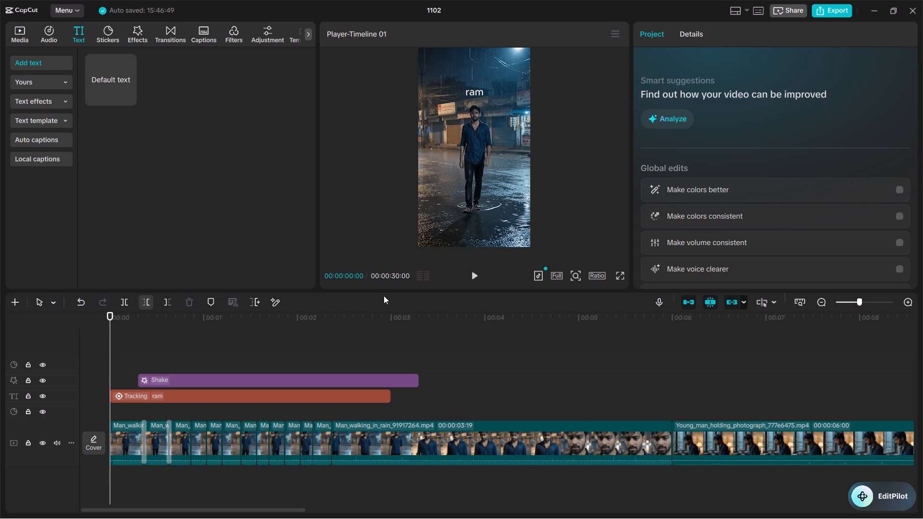
{"action": "left_click", "coordinate": [478, 274]}
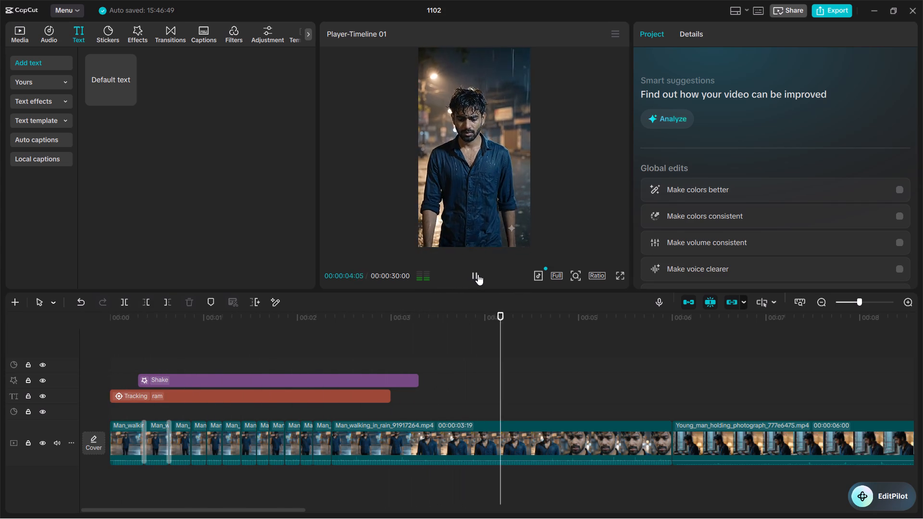
{"action": "left_click", "coordinate": [478, 274]}
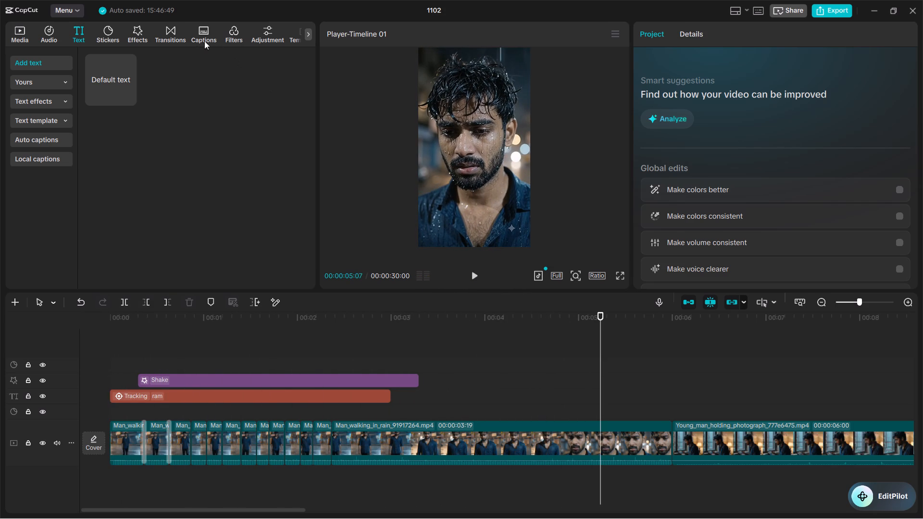
Add the trending chef-hat kissing emoji sticker above the last Man_walking_in_rain clip, starting just after the Shake effect ends.
{"action": "left_click", "coordinate": [110, 36]}
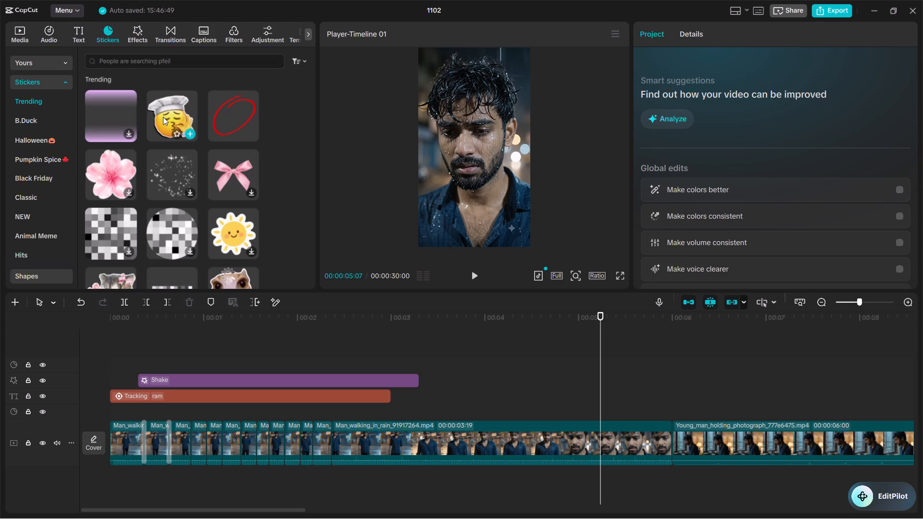
{"action": "left_click", "coordinate": [163, 117]}
{"action": "left_click_drag", "start_coordinate": [163, 117], "coordinate": [424, 413]}
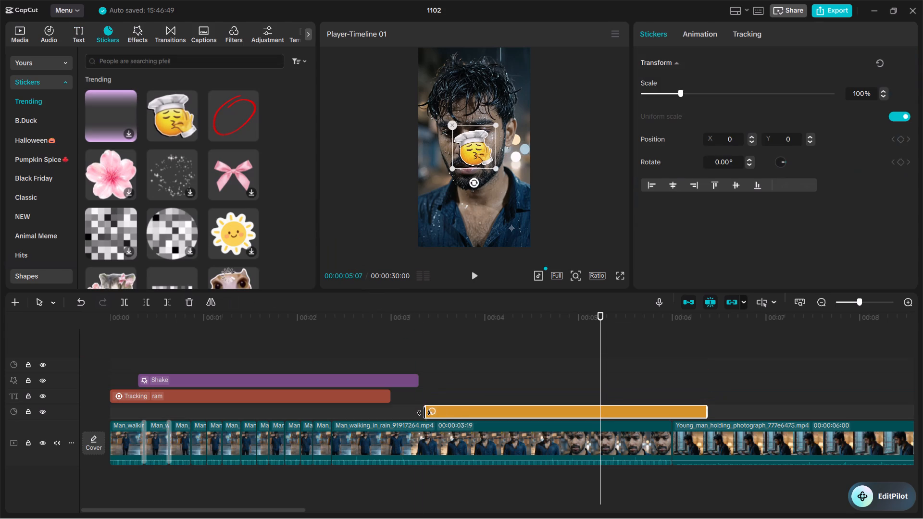
{"action": "left_click", "coordinate": [460, 413]}
Enlarge the chef emoji sticker to 206% and move it over the man's face at X -93, Y 312.
{"action": "left_click_drag", "start_coordinate": [495, 166], "coordinate": [506, 172]}
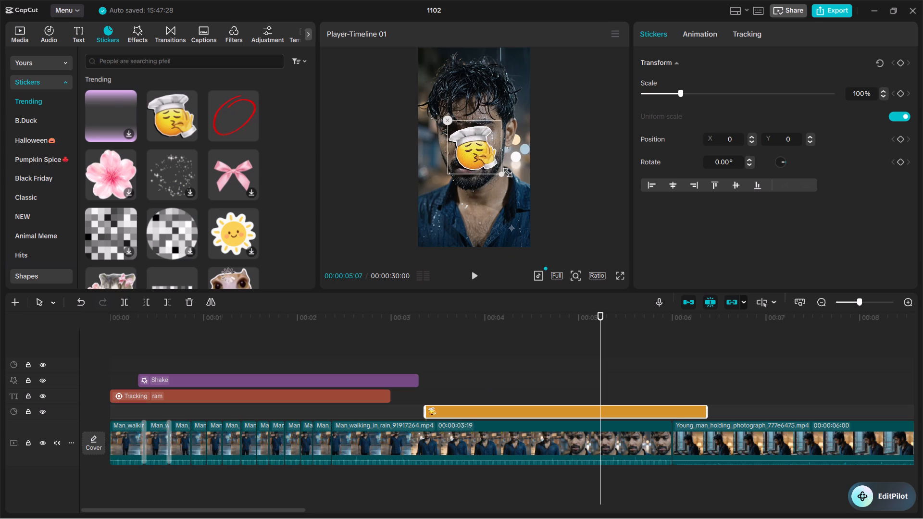
{"action": "left_click_drag", "start_coordinate": [506, 172], "coordinate": [534, 188]}
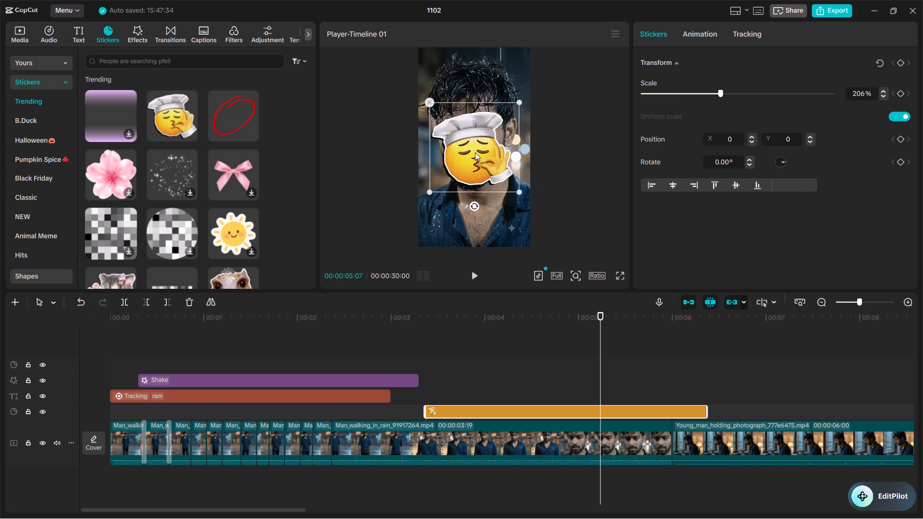
{"action": "left_click_drag", "start_coordinate": [475, 152], "coordinate": [470, 136]}
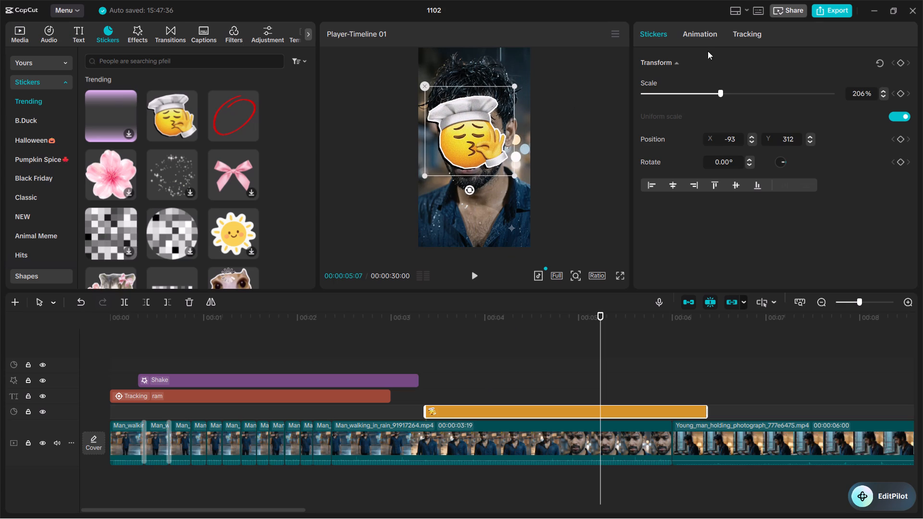
Apply motion tracking to the chef emoji sticker, adjust the tracking box over the man's face, and run the tracking.
{"action": "left_click", "coordinate": [748, 36]}
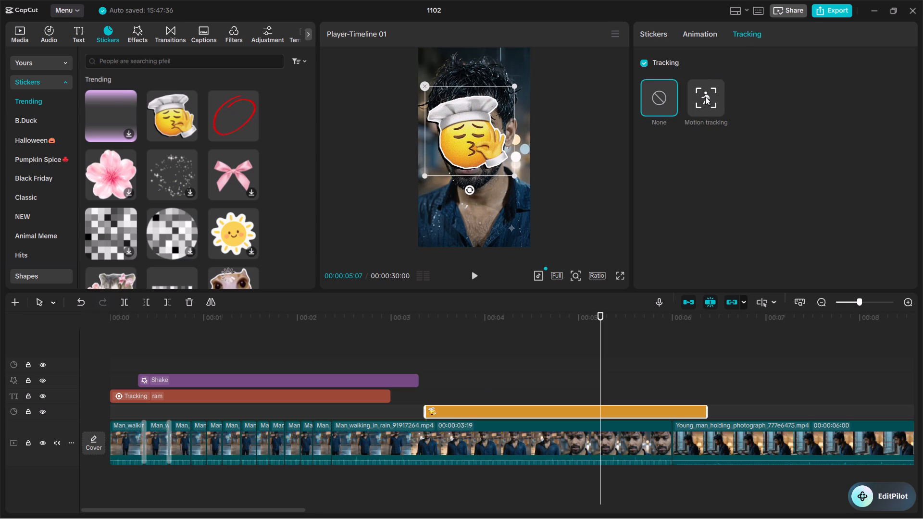
{"action": "left_click", "coordinate": [705, 97]}
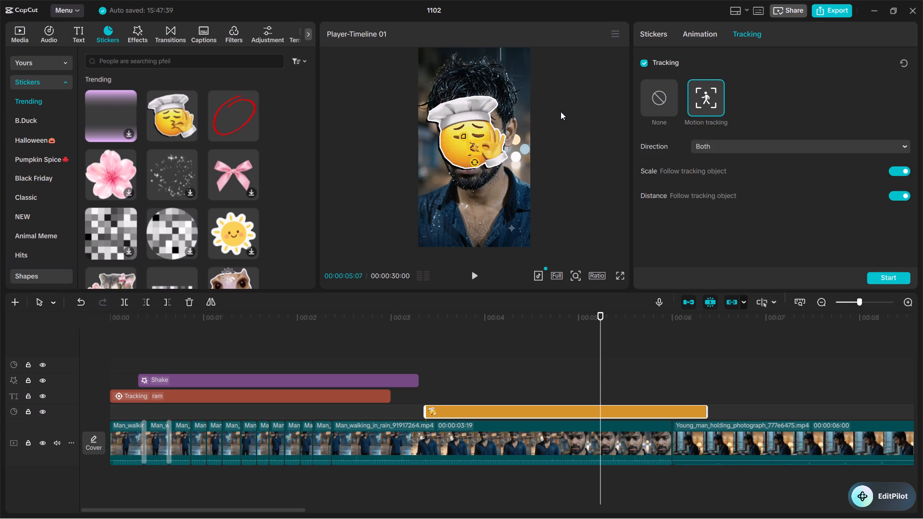
{"action": "left_click_drag", "start_coordinate": [468, 133], "coordinate": [482, 152]}
{"action": "left_click_drag", "start_coordinate": [482, 152], "coordinate": [461, 109]}
{"action": "left_click_drag", "start_coordinate": [475, 160], "coordinate": [460, 151]}
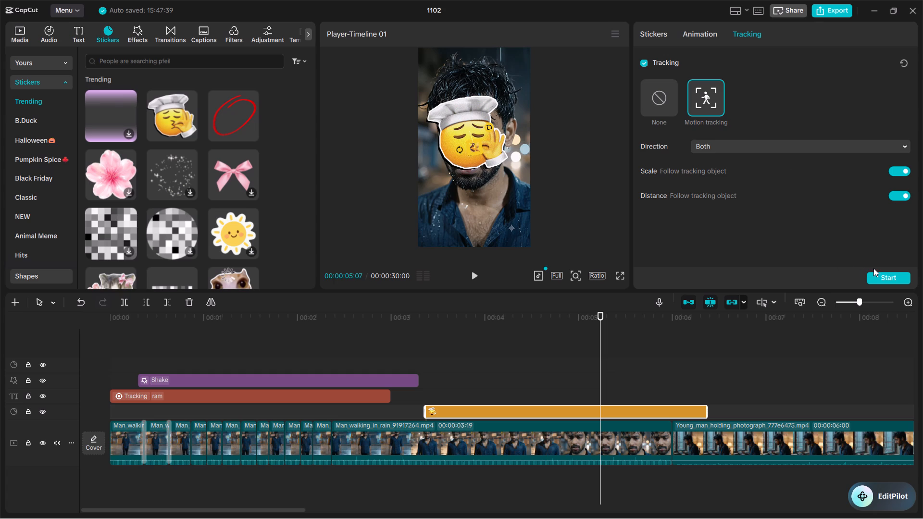
{"action": "left_click", "coordinate": [882, 281]}
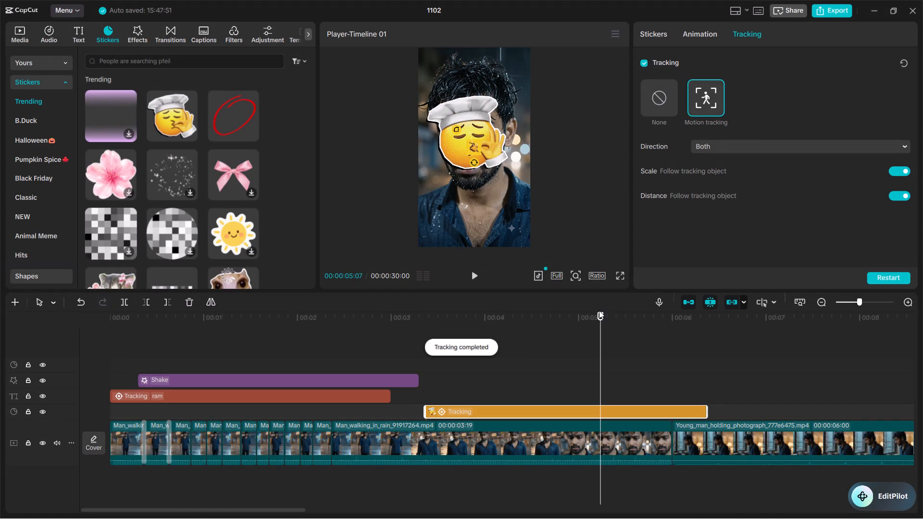
Play from about 00:00:03:02 into the Young_man_holding_photograph clip to review the tracked chef emoji sticker.
{"action": "left_click_drag", "start_coordinate": [599, 310], "coordinate": [439, 293]}
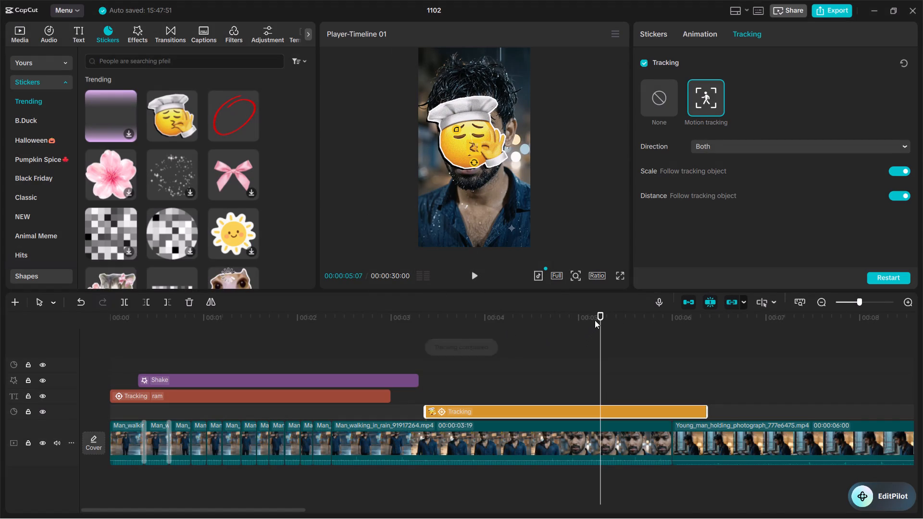
{"action": "left_click_drag", "start_coordinate": [599, 313], "coordinate": [398, 273]}
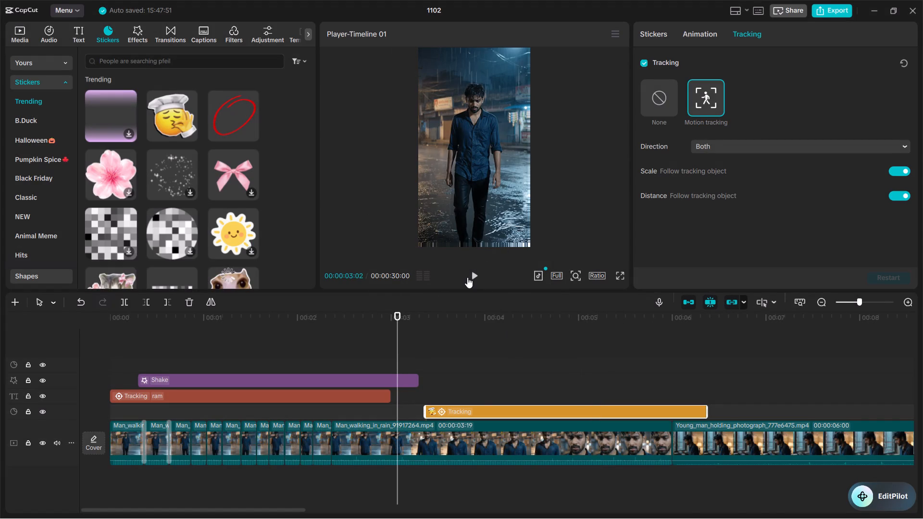
{"action": "left_click", "coordinate": [467, 277]}
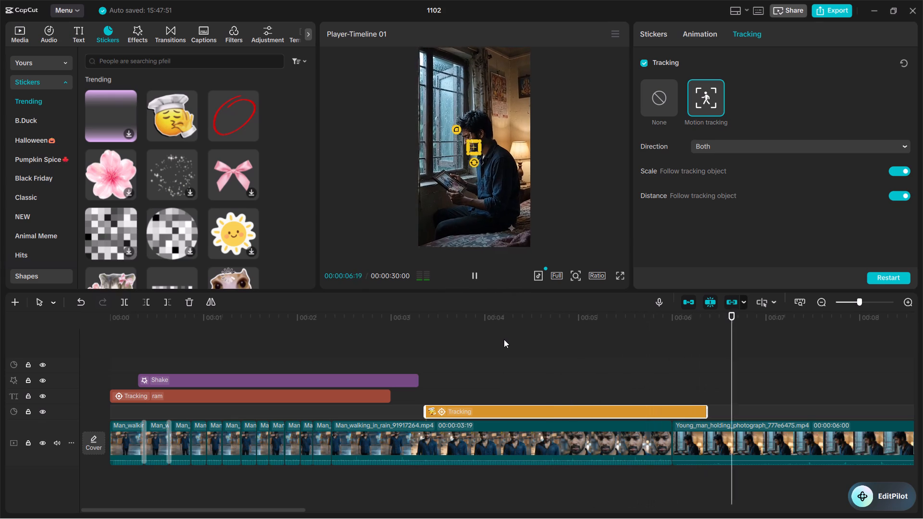
{"action": "scroll", "coordinate": [504, 339], "scroll_direction": "left", "scroll_amount": 1}
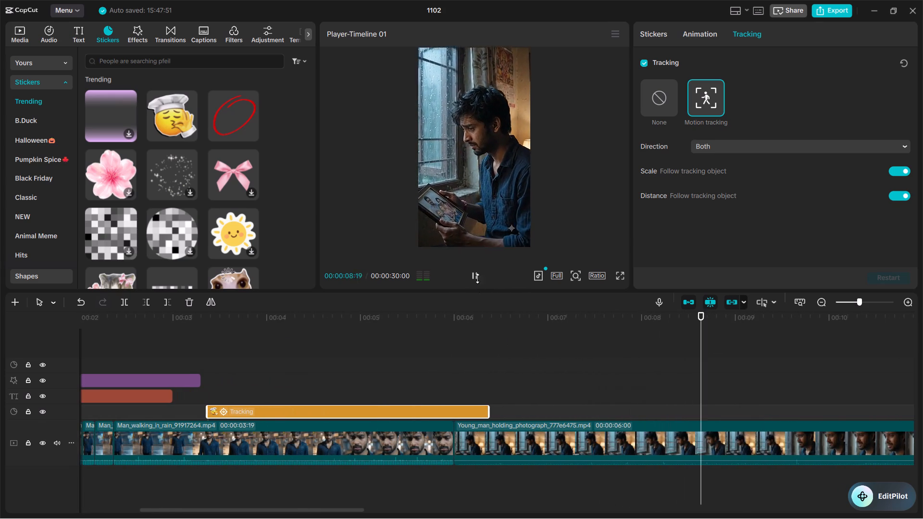
{"action": "left_click", "coordinate": [476, 277]}
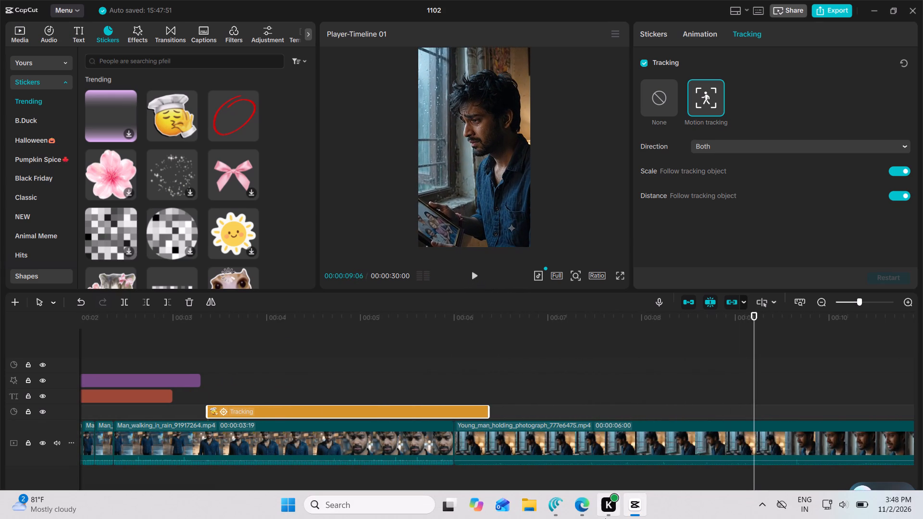
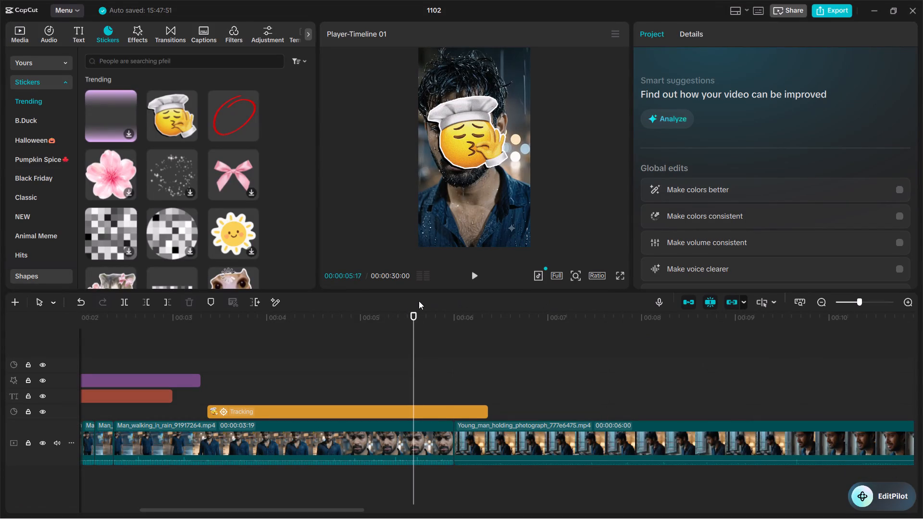
Return the playhead to the start of the timeline at 00:00:00:00.
{"action": "left_click_drag", "start_coordinate": [412, 322], "coordinate": [0, 234]}
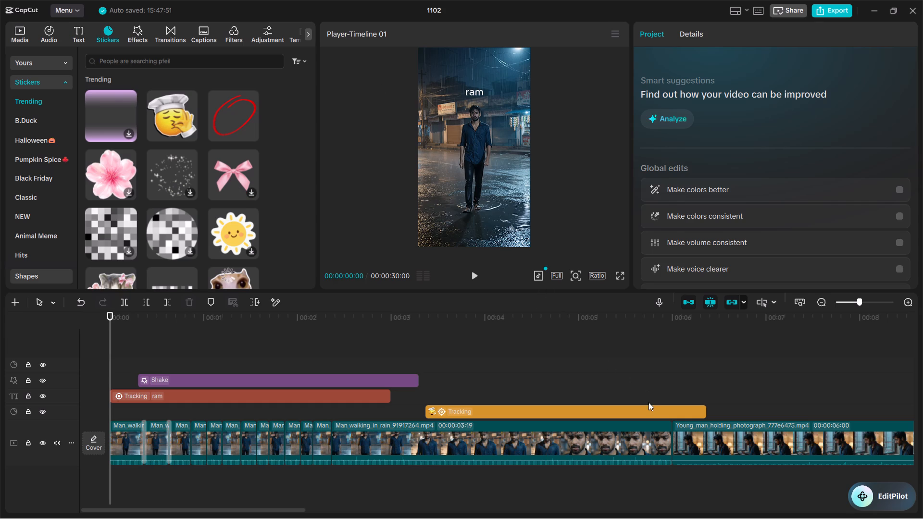
Select the Man_walking_on_rooftop clip at the end of the timeline and open the import of media from the device.
{"action": "scroll", "coordinate": [649, 402], "scroll_direction": "left", "scroll_amount": 14}
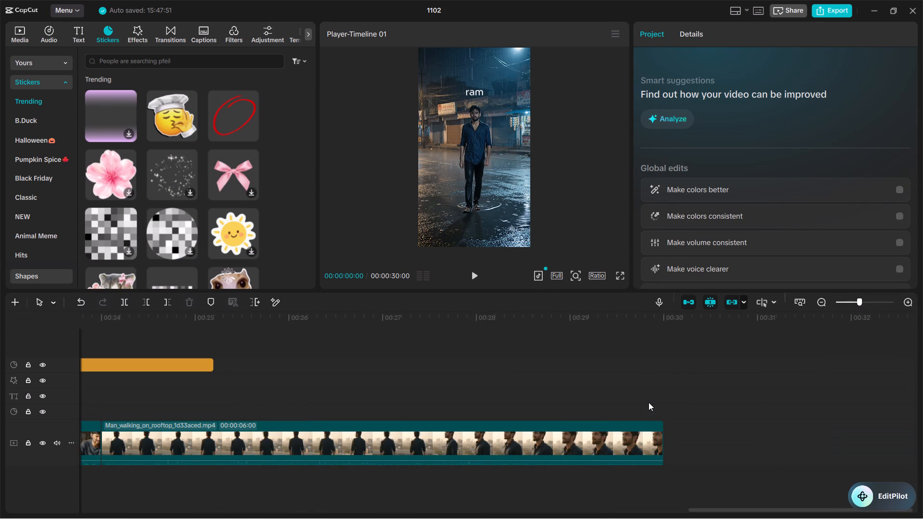
{"action": "left_click", "coordinate": [586, 449]}
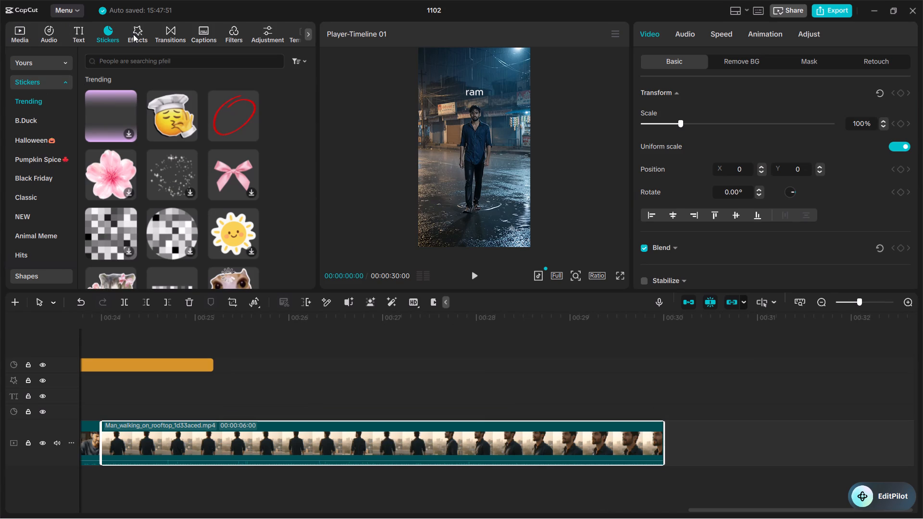
{"action": "scroll", "coordinate": [200, 31], "scroll_direction": "left", "scroll_amount": 5}
{"action": "scroll", "coordinate": [200, 31], "scroll_direction": "right", "scroll_amount": 3}
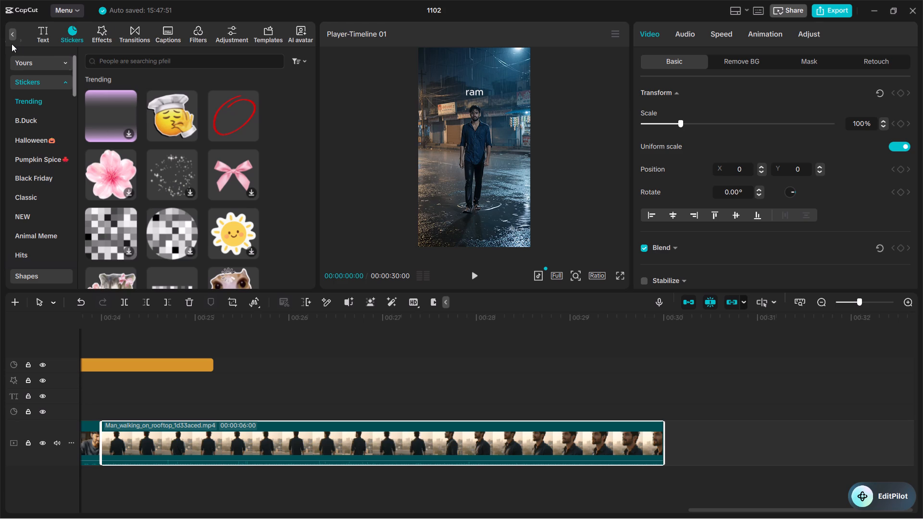
{"action": "scroll", "coordinate": [42, 26], "scroll_direction": "right", "scroll_amount": 8}
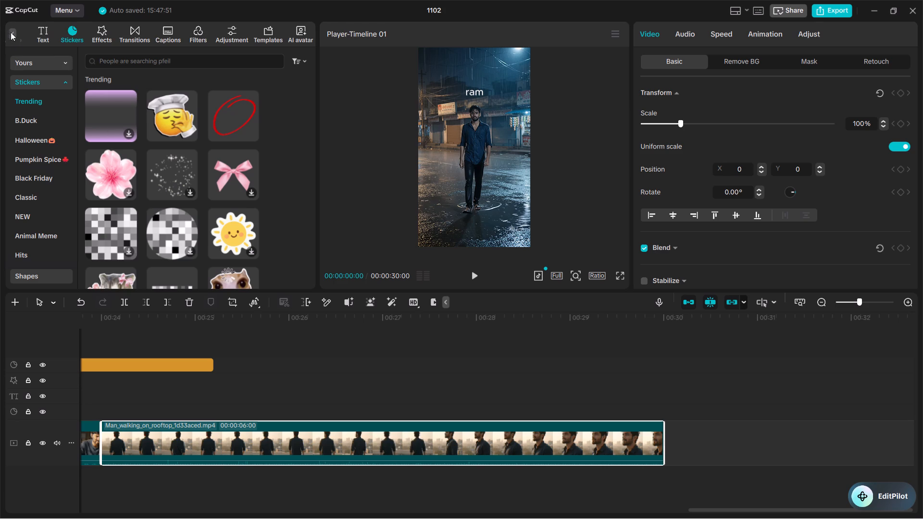
{"action": "left_click", "coordinate": [13, 32]}
{"action": "left_click", "coordinate": [13, 32]}
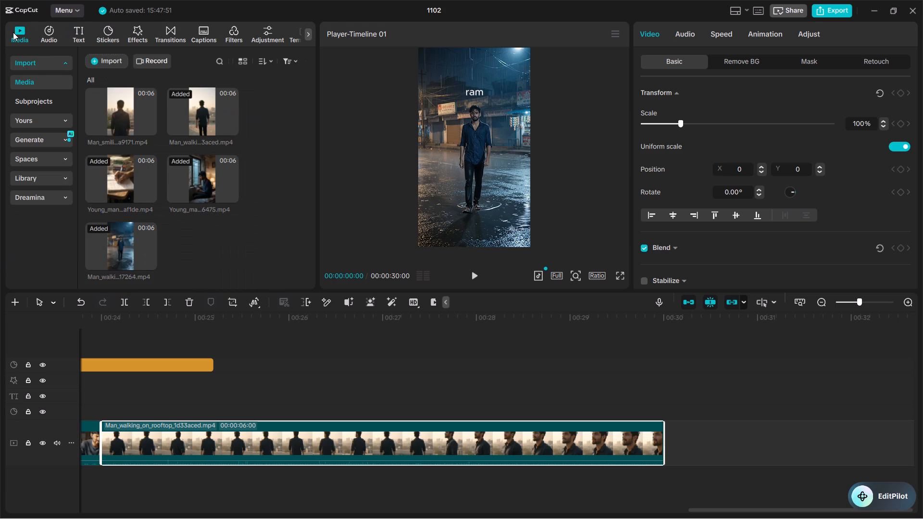
{"action": "left_click", "coordinate": [103, 63]}
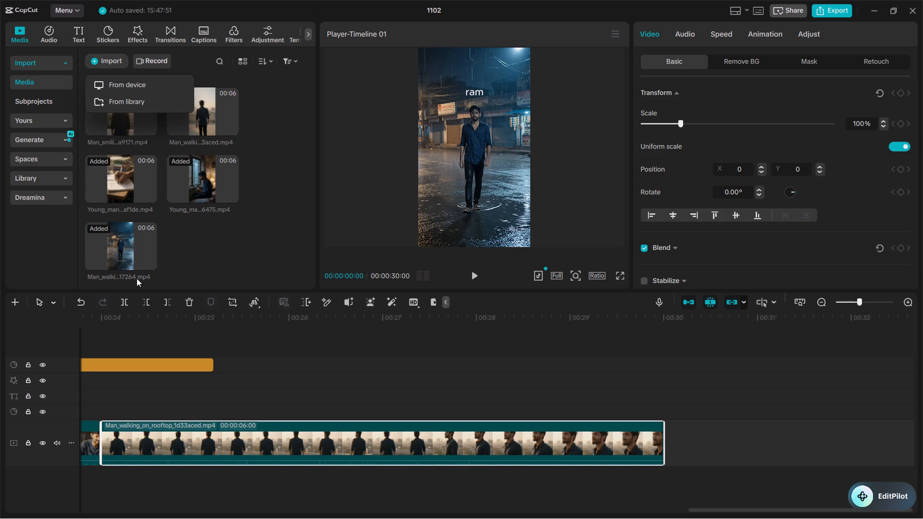
{"action": "left_click", "coordinate": [44, 443]}
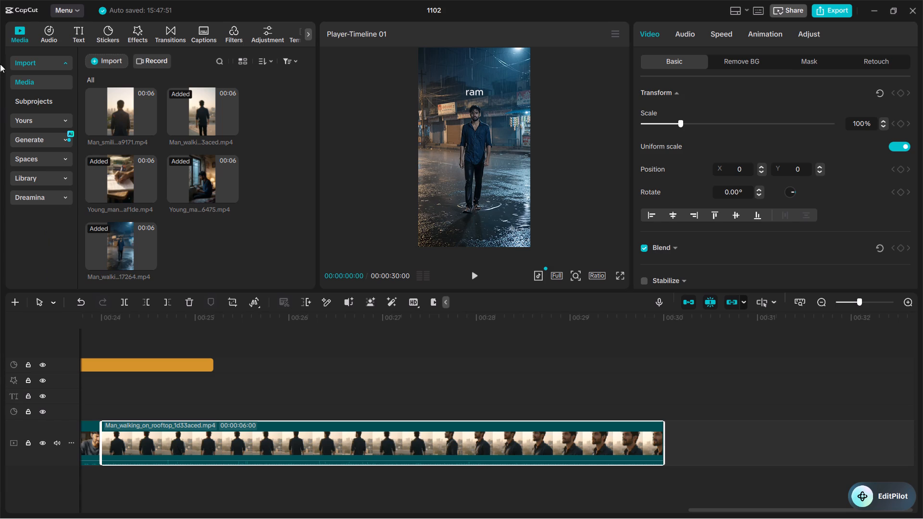
{"action": "left_click", "coordinate": [101, 61]}
{"action": "left_click", "coordinate": [122, 90]}
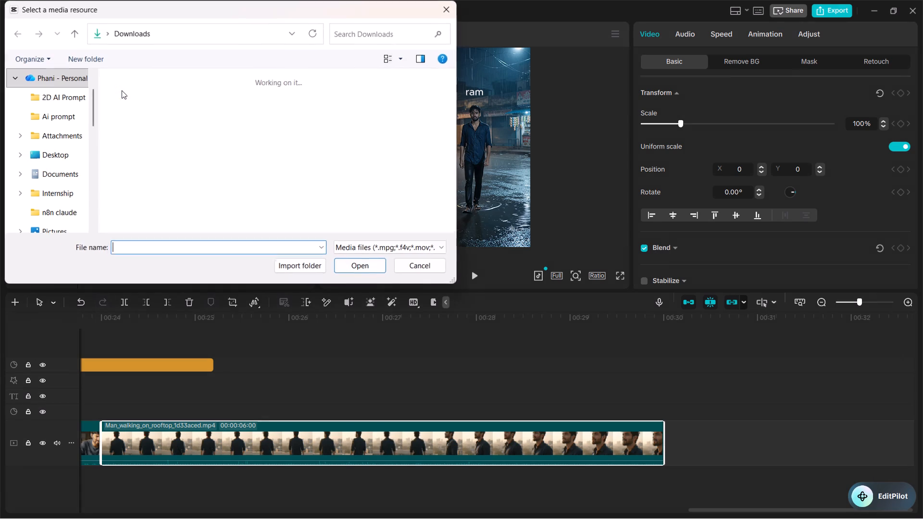
Look through the images, videos and audio in the Downloads folder for a file to import.
{"action": "scroll", "coordinate": [157, 159], "scroll_direction": "down", "scroll_amount": 2}
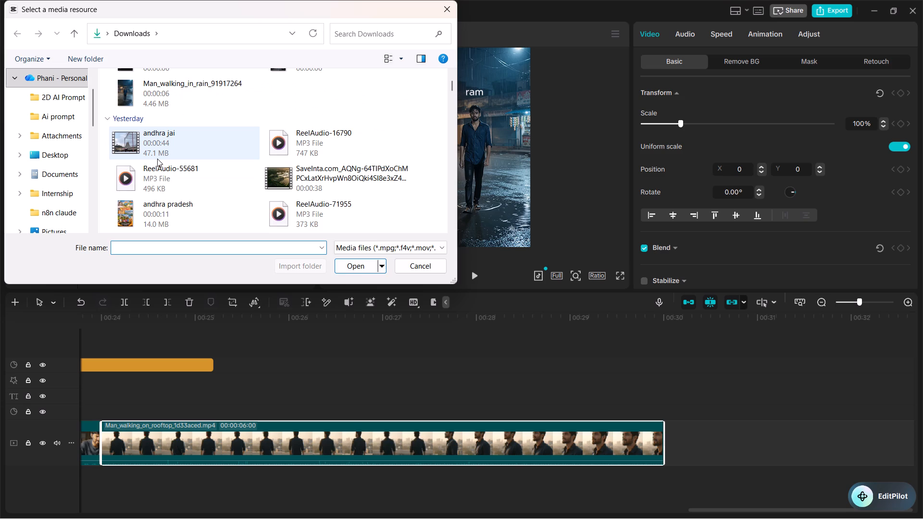
{"action": "scroll", "coordinate": [157, 159], "scroll_direction": "down", "scroll_amount": 3}
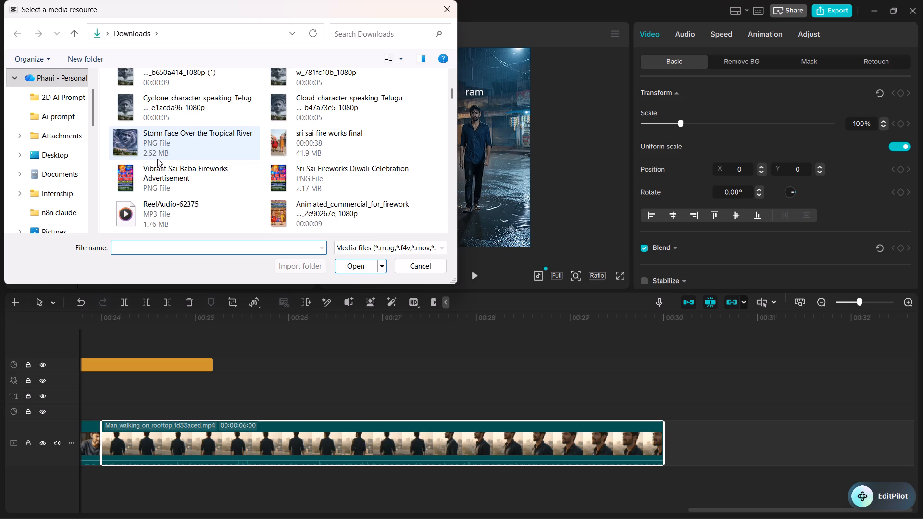
{"action": "scroll", "coordinate": [157, 159], "scroll_direction": "down", "scroll_amount": 1}
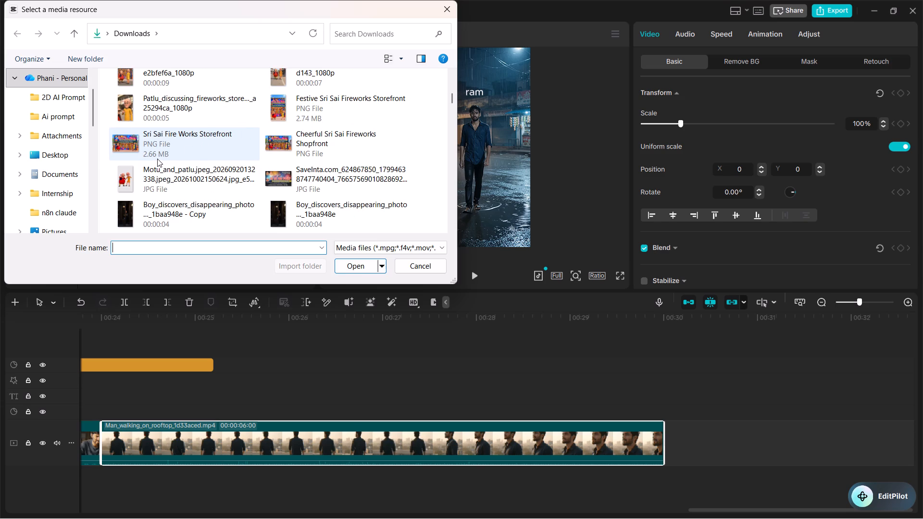
{"action": "scroll", "coordinate": [211, 153], "scroll_direction": "down", "scroll_amount": 1}
{"action": "scroll", "coordinate": [211, 153], "scroll_direction": "up", "scroll_amount": 2}
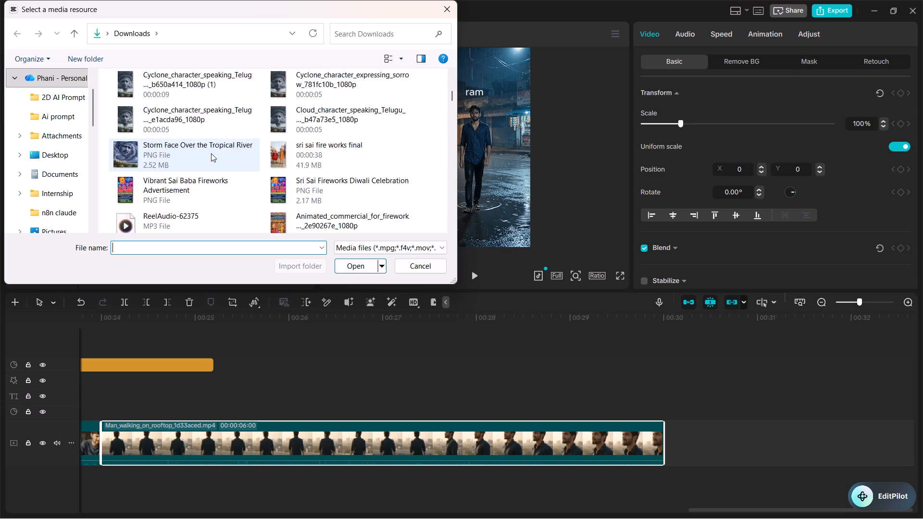
{"action": "scroll", "coordinate": [211, 153], "scroll_direction": "up", "scroll_amount": 1}
{"action": "scroll", "coordinate": [211, 153], "scroll_direction": "down", "scroll_amount": 1}
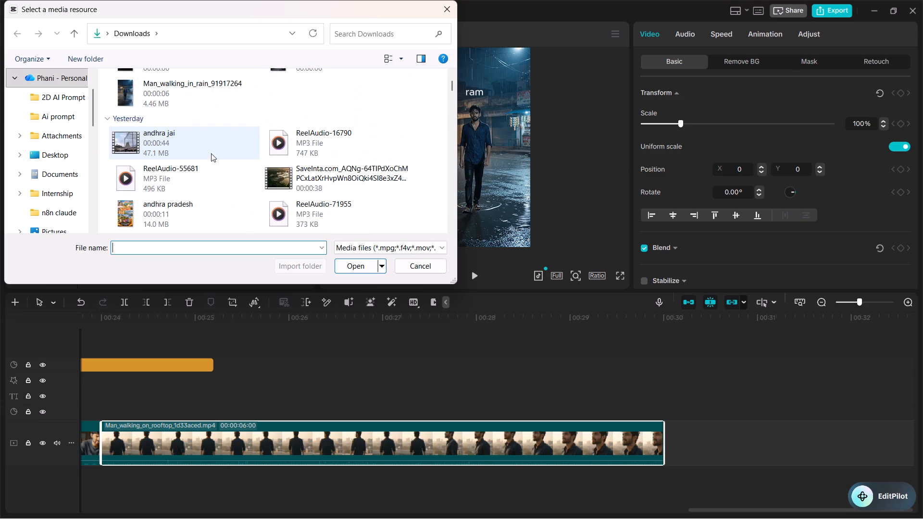
{"action": "scroll", "coordinate": [211, 153], "scroll_direction": "down", "scroll_amount": 2}
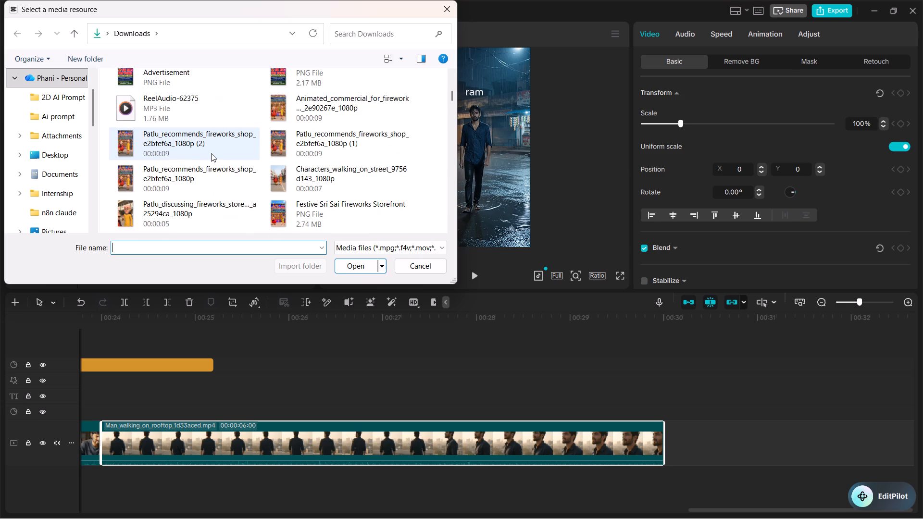
{"action": "scroll", "coordinate": [211, 153], "scroll_direction": "down", "scroll_amount": 1}
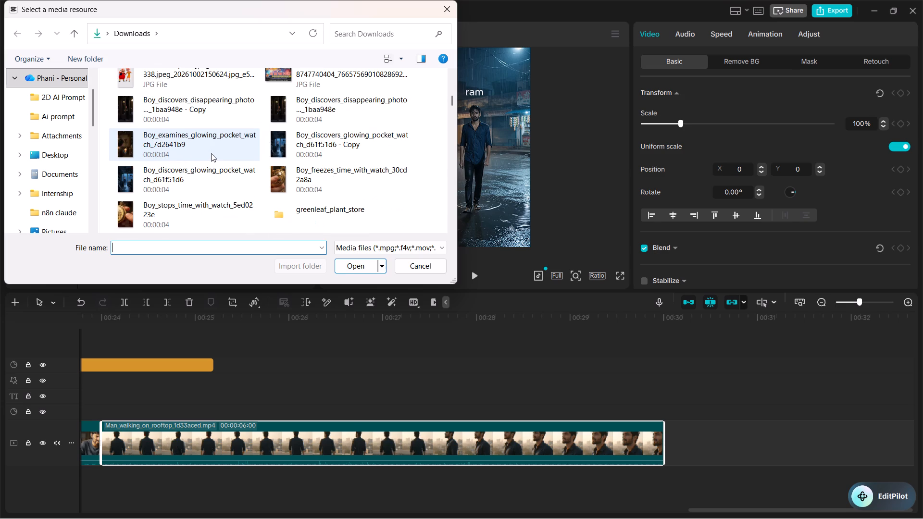
{"action": "scroll", "coordinate": [211, 153], "scroll_direction": "down", "scroll_amount": 1}
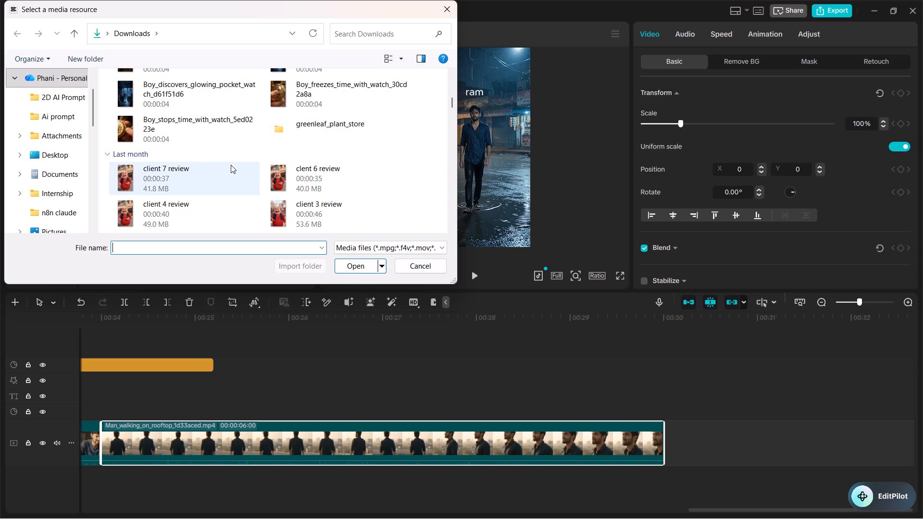
{"action": "scroll", "coordinate": [231, 165], "scroll_direction": "down", "scroll_amount": 1}
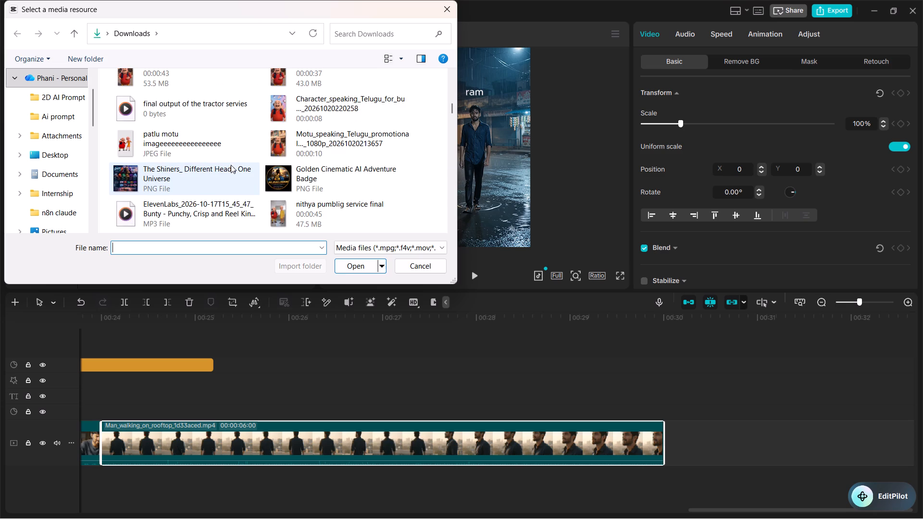
{"action": "scroll", "coordinate": [225, 160], "scroll_direction": "down", "scroll_amount": 1}
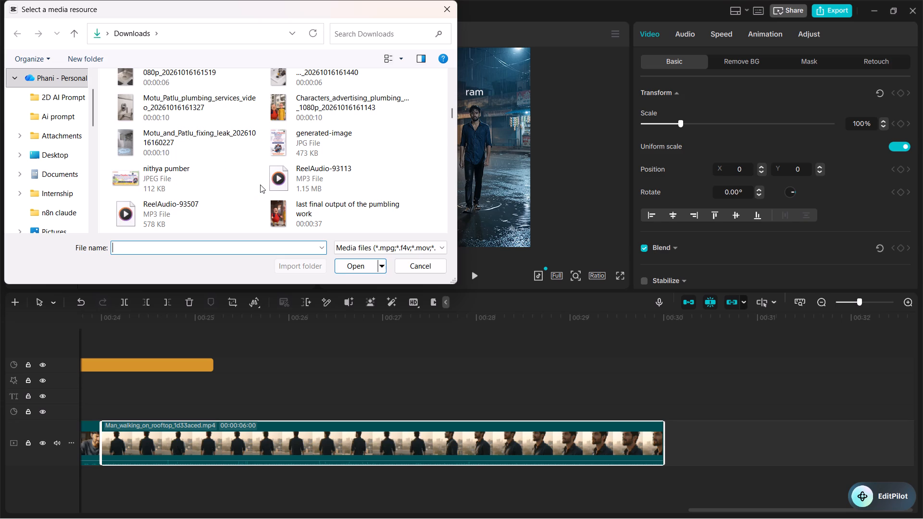
{"action": "scroll", "coordinate": [260, 185], "scroll_direction": "up", "scroll_amount": 2}
{"action": "scroll", "coordinate": [260, 233], "scroll_direction": "down", "scroll_amount": 1}
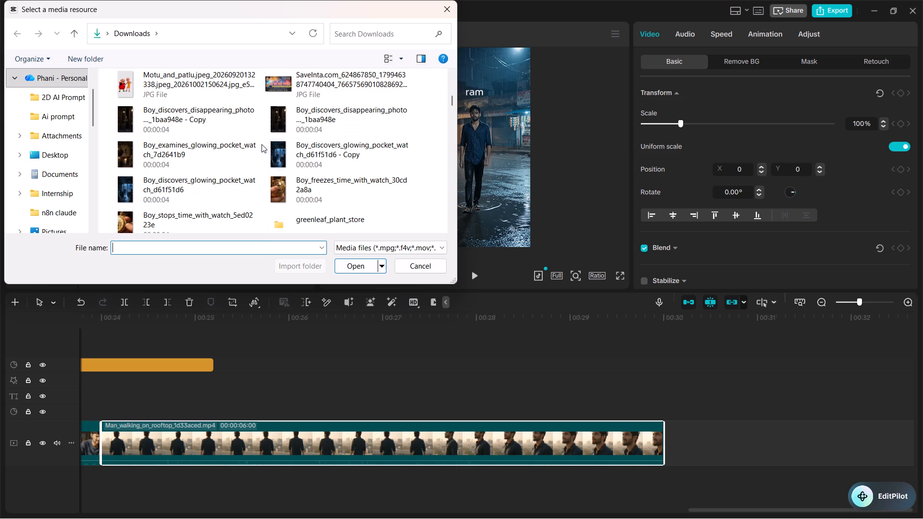
{"action": "scroll", "coordinate": [262, 144], "scroll_direction": "down", "scroll_amount": 1}
{"action": "scroll", "coordinate": [262, 144], "scroll_direction": "up", "scroll_amount": 3}
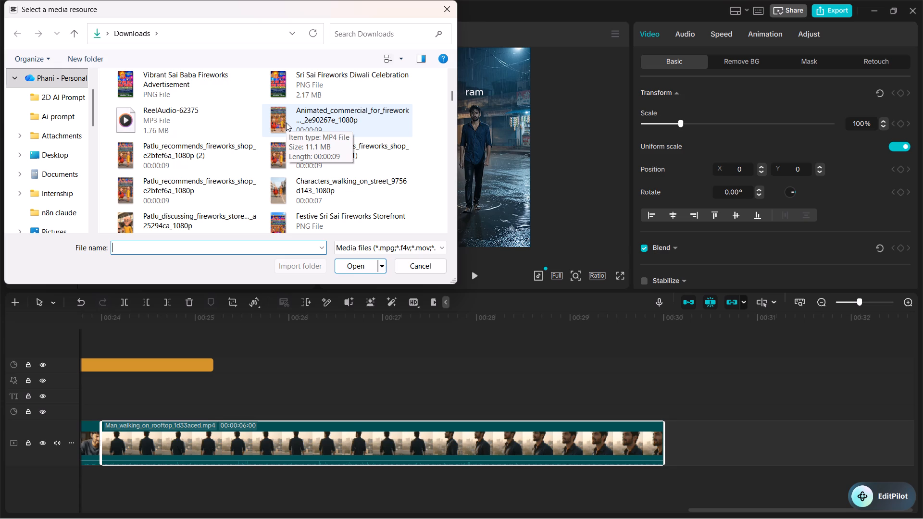
{"action": "scroll", "coordinate": [340, 204], "scroll_direction": "down", "scroll_amount": 2}
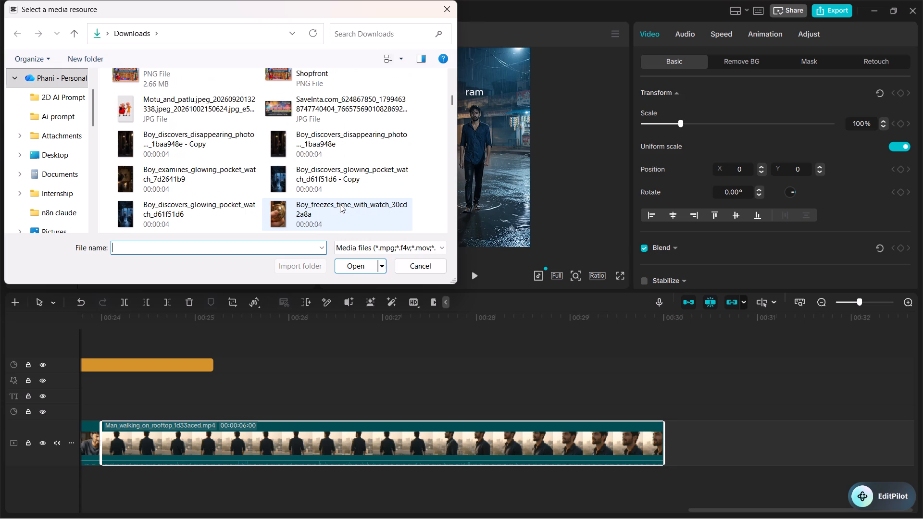
{"action": "scroll", "coordinate": [340, 204], "scroll_direction": "down", "scroll_amount": 1}
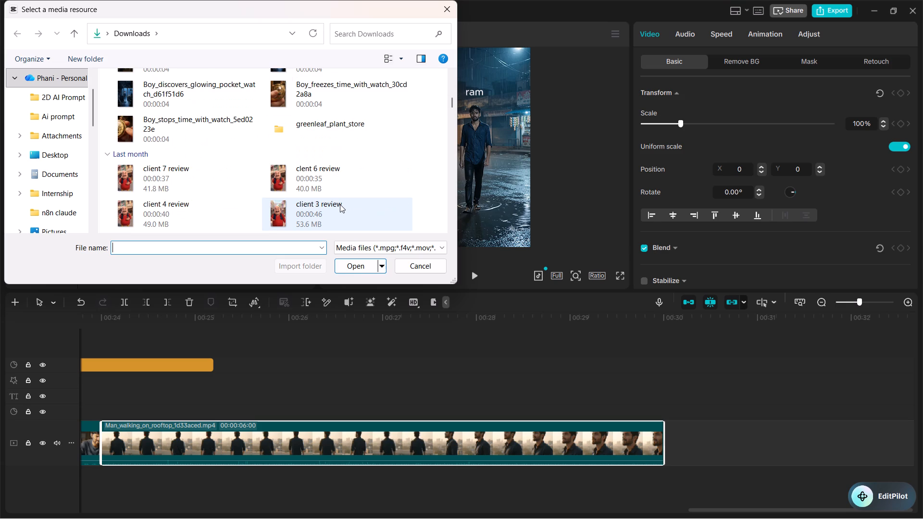
{"action": "scroll", "coordinate": [340, 204], "scroll_direction": "down", "scroll_amount": 2}
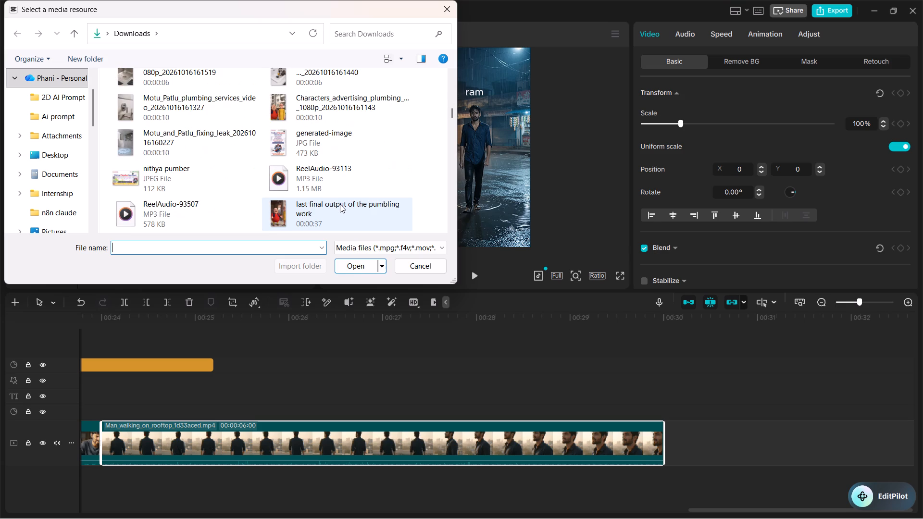
{"action": "scroll", "coordinate": [340, 204], "scroll_direction": "down", "scroll_amount": 2}
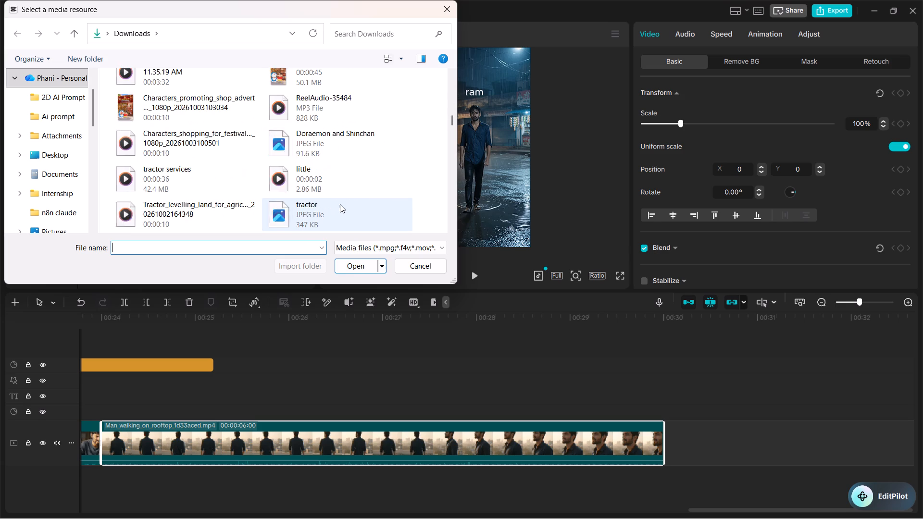
{"action": "scroll", "coordinate": [340, 204], "scroll_direction": "down", "scroll_amount": 1}
{"action": "scroll", "coordinate": [340, 204], "scroll_direction": "up", "scroll_amount": 3}
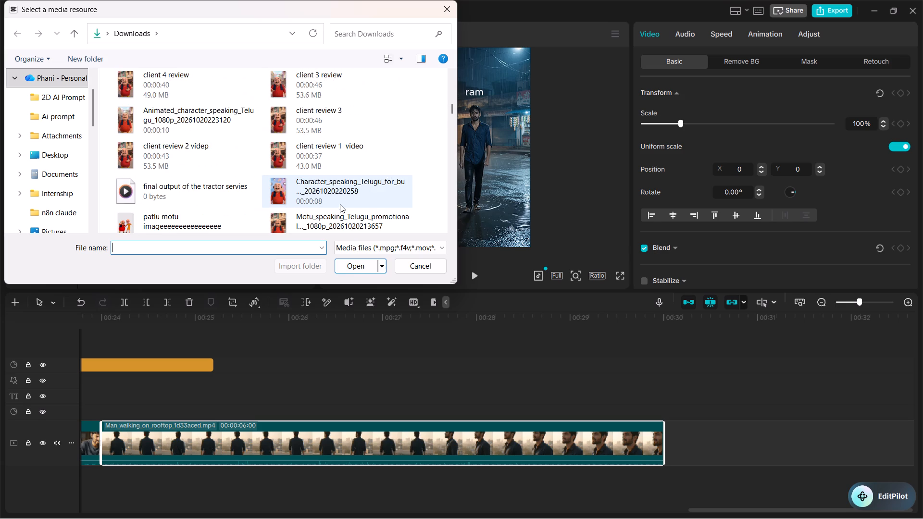
{"action": "scroll", "coordinate": [340, 204], "scroll_direction": "up", "scroll_amount": 2}
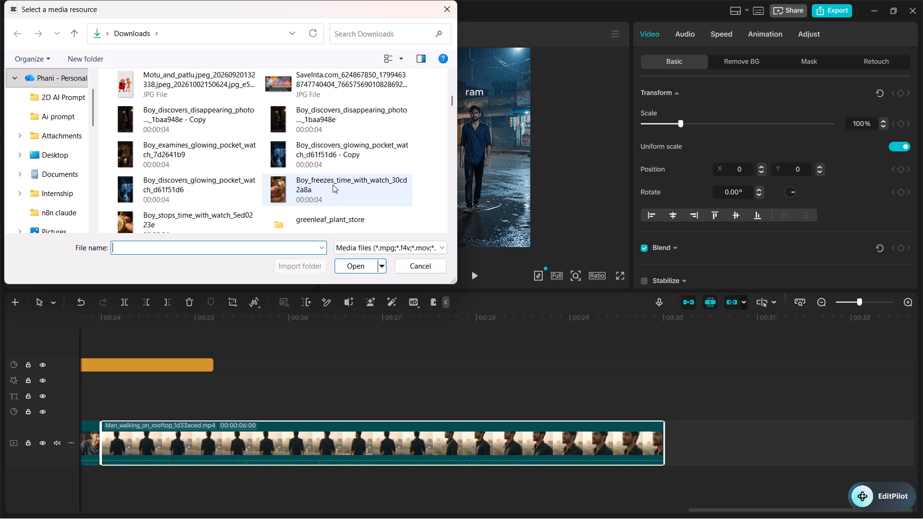
{"action": "scroll", "coordinate": [328, 175], "scroll_direction": "up", "scroll_amount": 3}
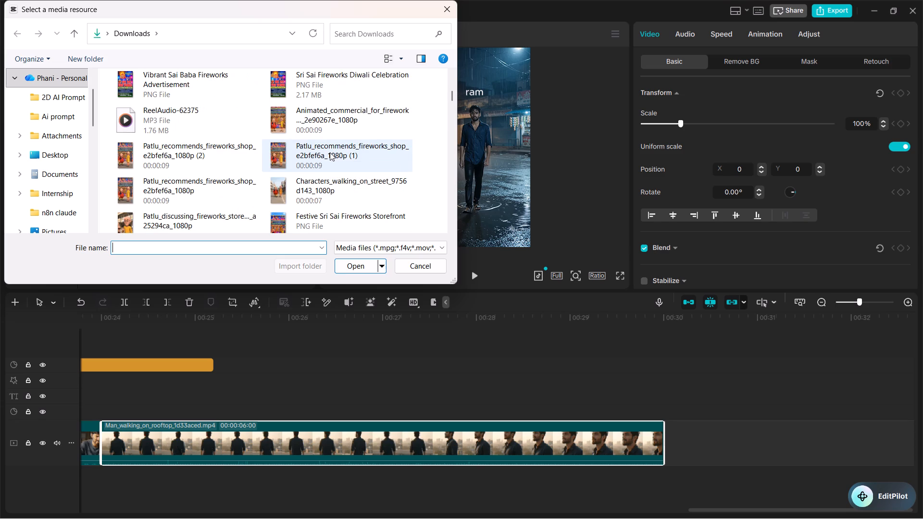
{"action": "scroll", "coordinate": [330, 152], "scroll_direction": "up", "scroll_amount": 1}
Import the Golden Cinematic AI Adventure Badge PNG from the Downloads folder into the project media.
{"action": "scroll", "coordinate": [330, 152], "scroll_direction": "down", "scroll_amount": 1}
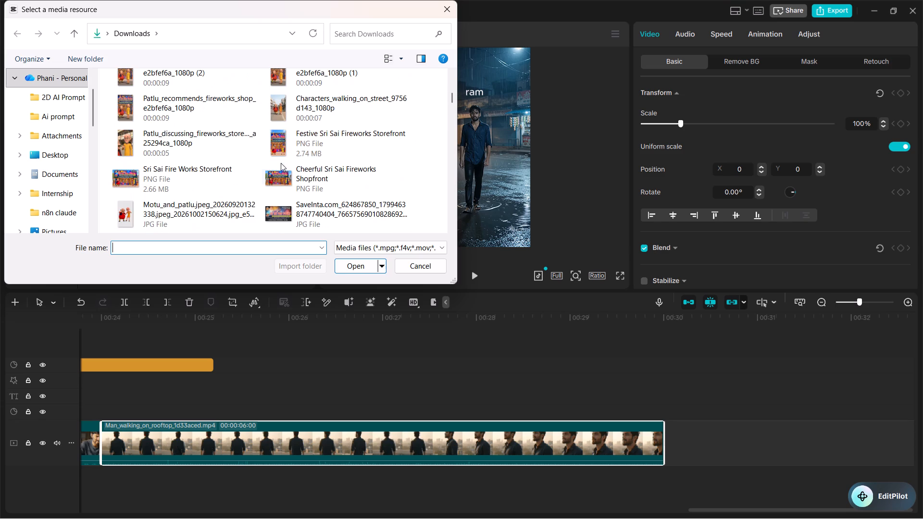
{"action": "scroll", "coordinate": [281, 163], "scroll_direction": "down", "scroll_amount": 1}
{"action": "scroll", "coordinate": [255, 122], "scroll_direction": "down", "scroll_amount": 1}
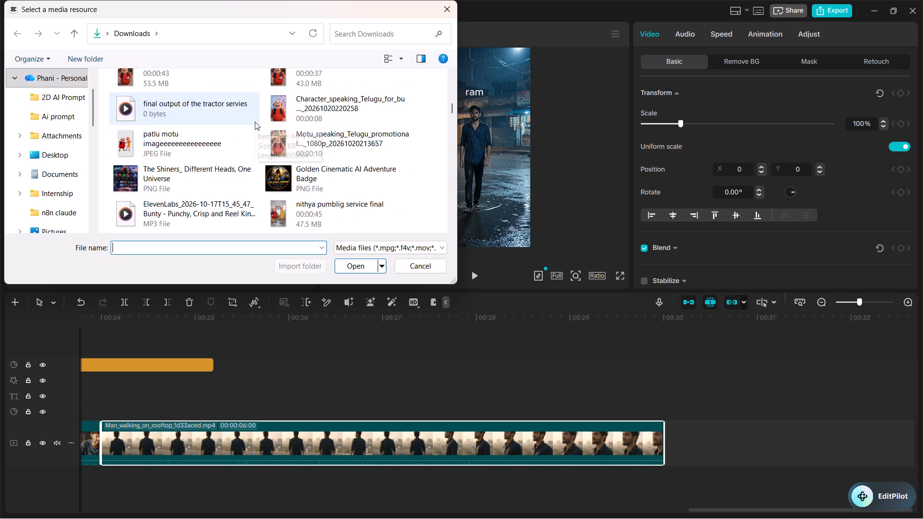
{"action": "left_click", "coordinate": [292, 173]}
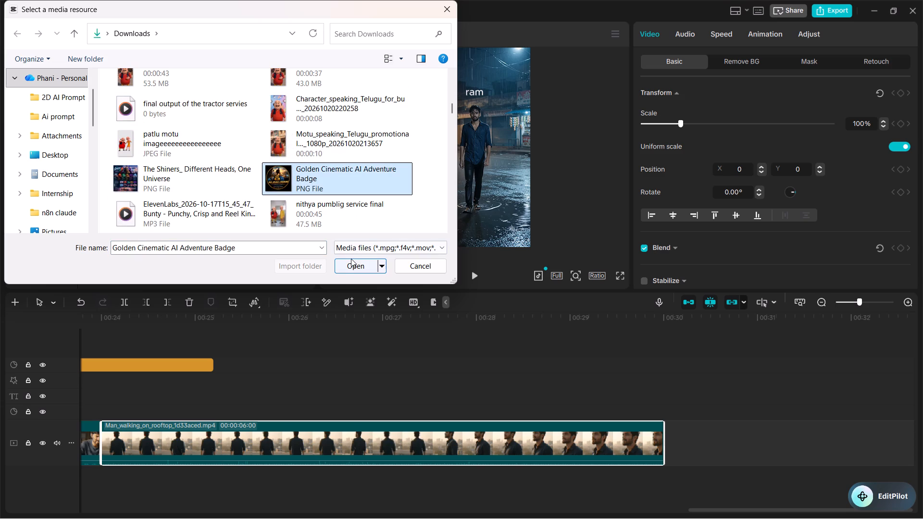
{"action": "left_click", "coordinate": [351, 259]}
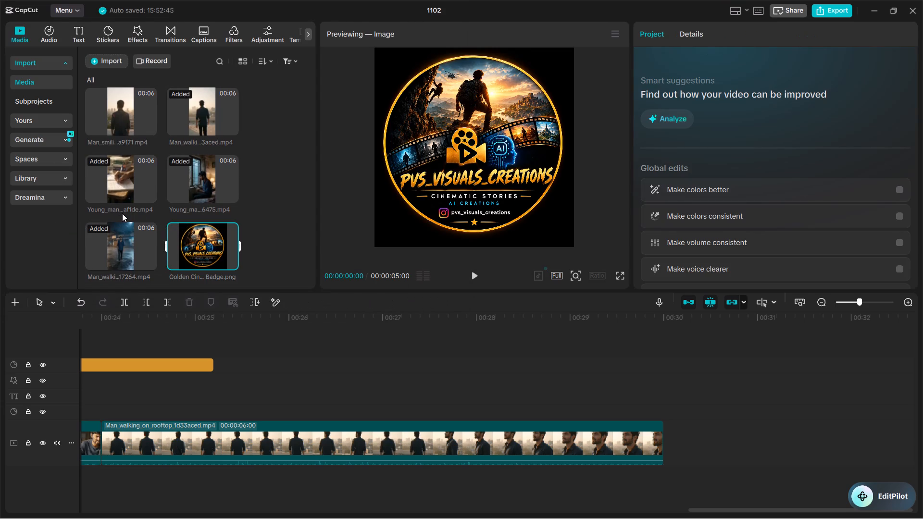
Place the badge image on an overlay track above the Man_walking_on_rooftop clip, starting at about 00:00:25:17.
{"action": "left_click_drag", "start_coordinate": [202, 249], "coordinate": [396, 335]}
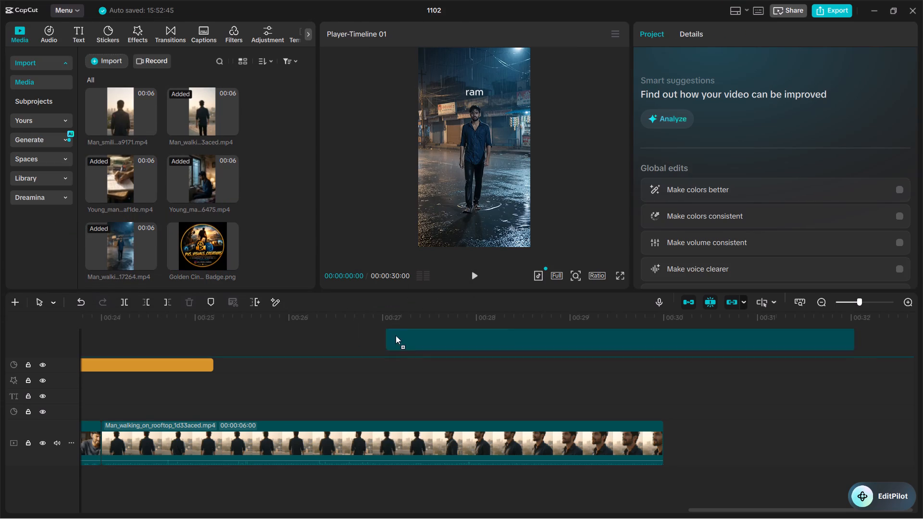
{"action": "left_click_drag", "start_coordinate": [396, 335], "coordinate": [253, 406]}
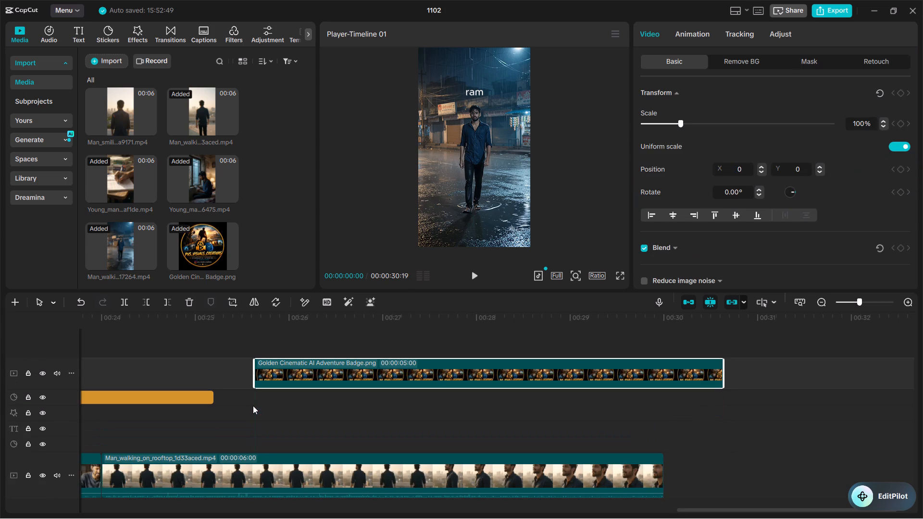
{"action": "left_click_drag", "start_coordinate": [352, 370], "coordinate": [352, 409]}
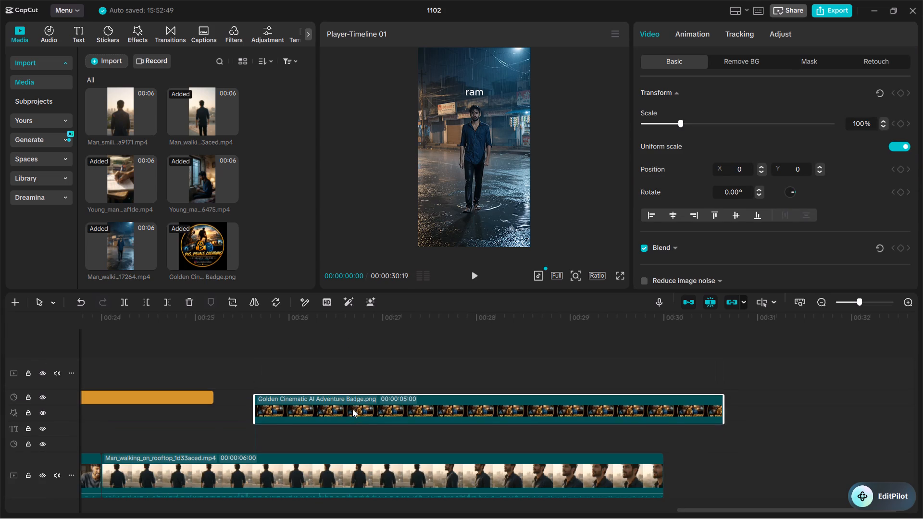
{"action": "left_click_drag", "start_coordinate": [352, 409], "coordinate": [347, 435]}
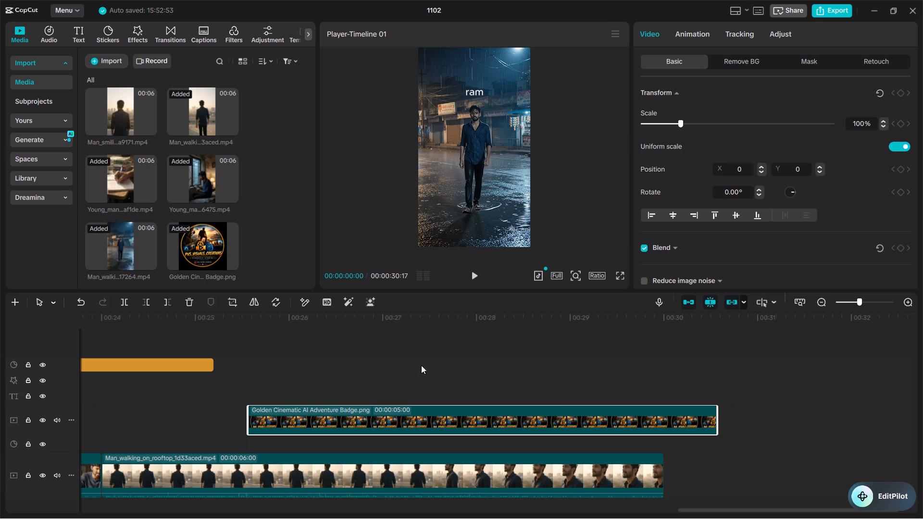
Bring the playhead to the badge image's start at 00:00:25:17 and scale the badge down to 31%.
{"action": "scroll", "coordinate": [384, 408], "scroll_direction": "right", "scroll_amount": 4}
{"action": "scroll", "coordinate": [131, 373], "scroll_direction": "right", "scroll_amount": 7}
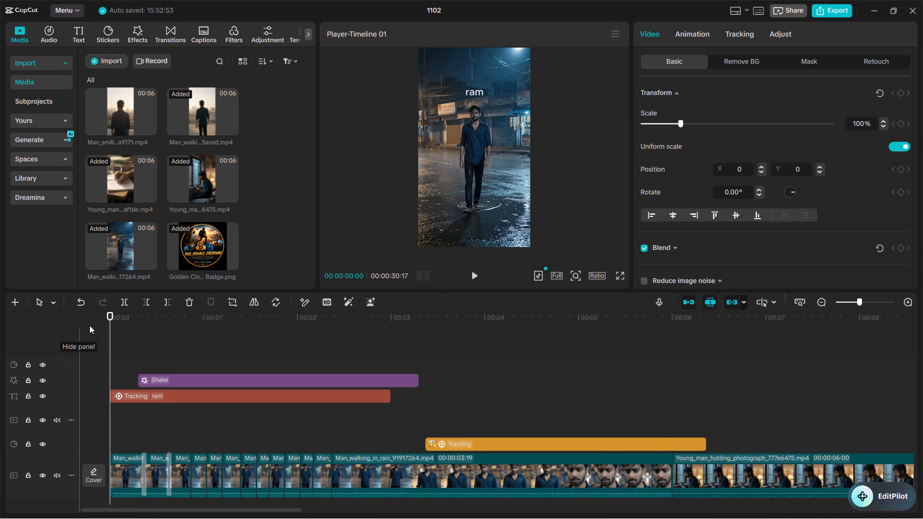
{"action": "left_click_drag", "start_coordinate": [110, 318], "coordinate": [870, 290]}
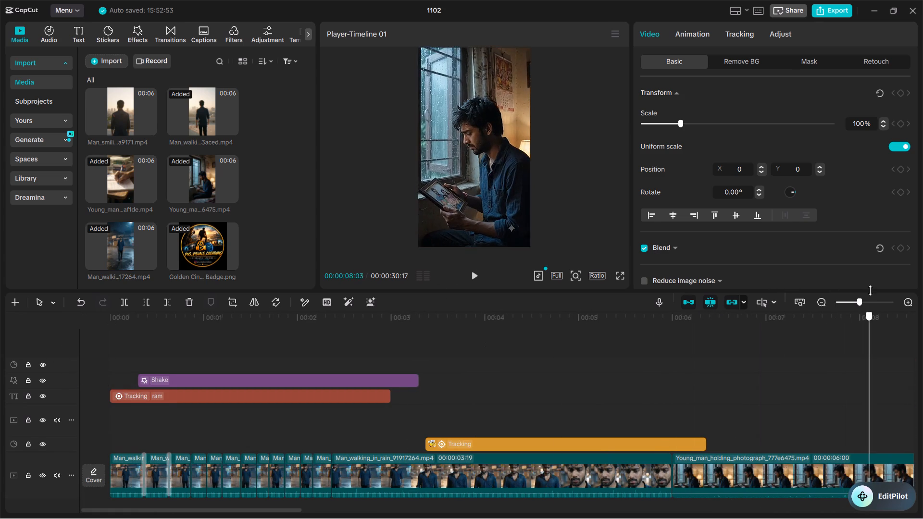
{"action": "left_click_drag", "start_coordinate": [870, 290], "coordinate": [922, 321]}
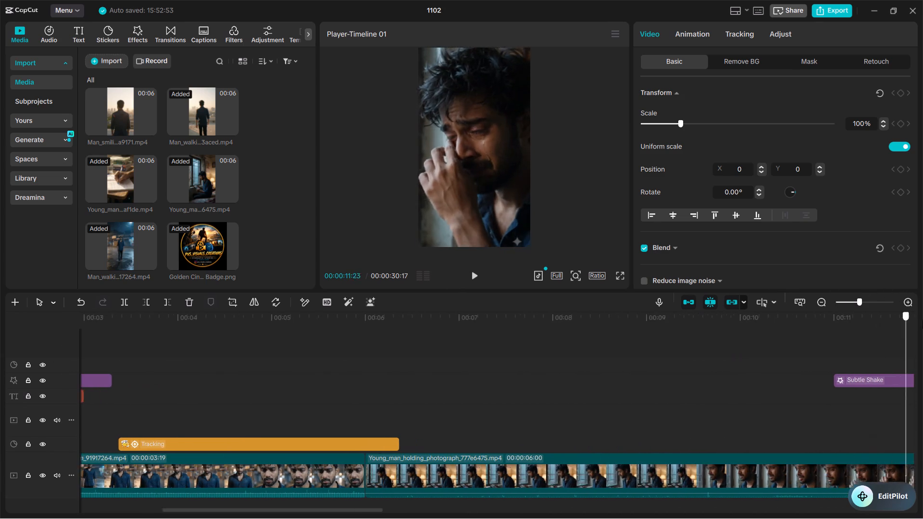
{"action": "left_click_drag", "start_coordinate": [922, 321], "coordinate": [922, 314]}
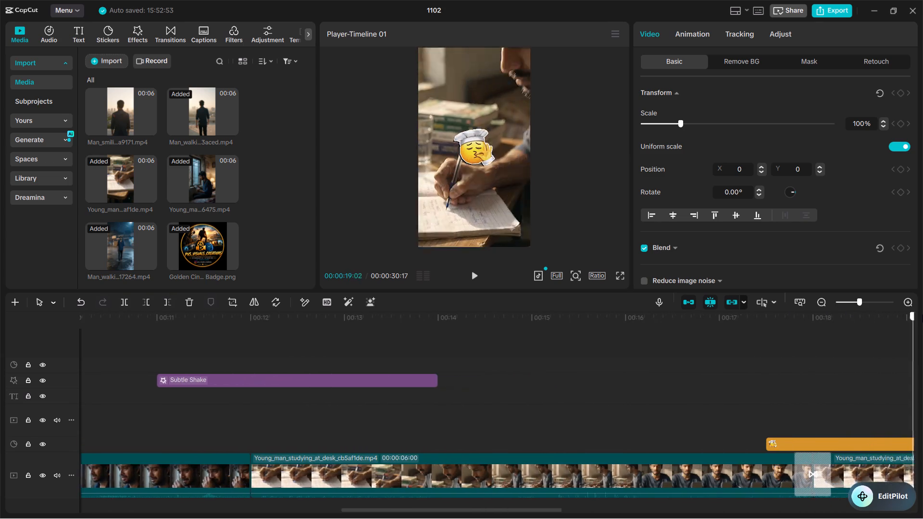
{"action": "left_click_drag", "start_coordinate": [922, 314], "coordinate": [342, 308]}
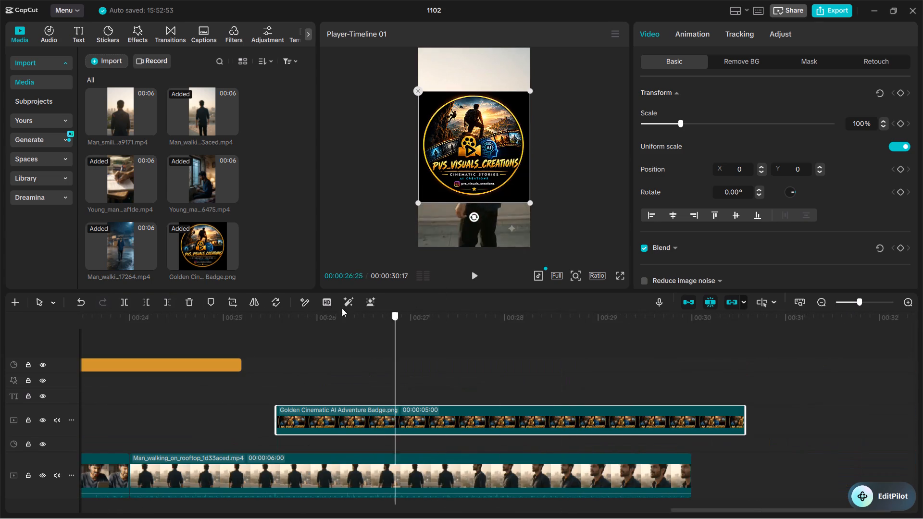
{"action": "left_click_drag", "start_coordinate": [342, 308], "coordinate": [276, 278]}
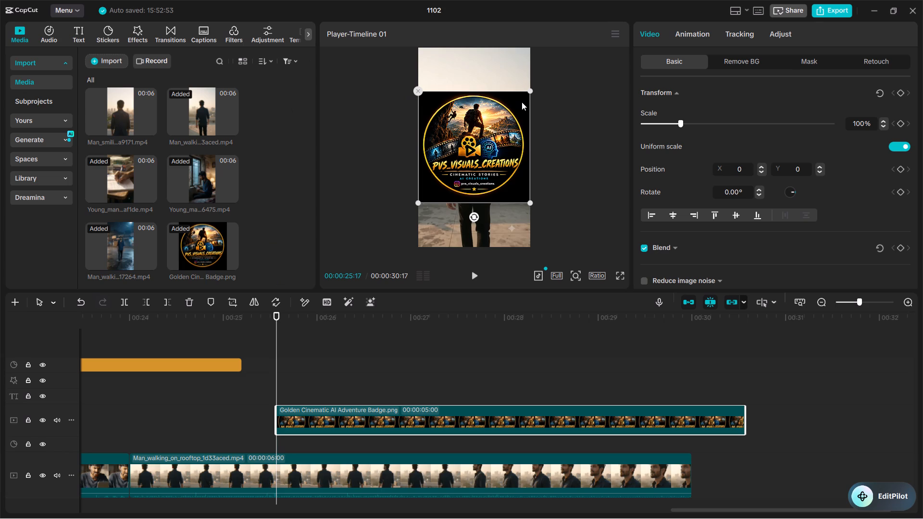
{"action": "left_click_drag", "start_coordinate": [529, 93], "coordinate": [483, 121]}
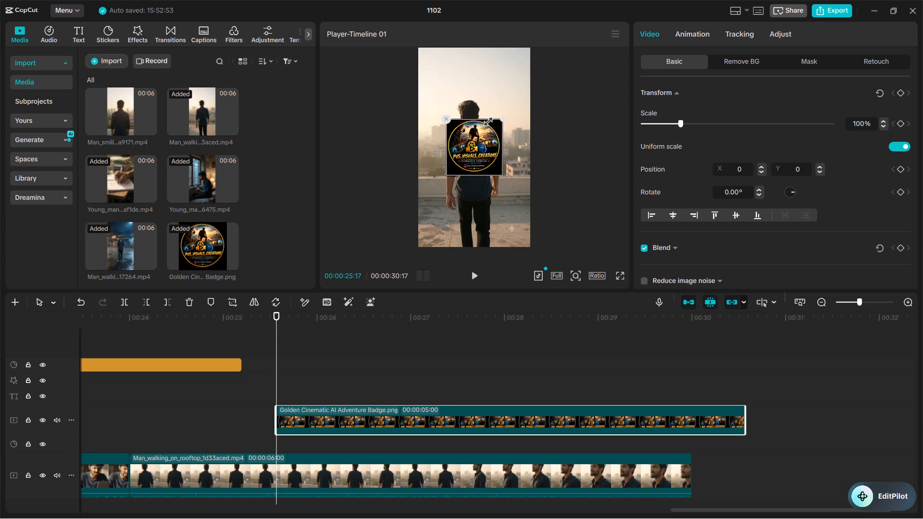
{"action": "left_click_drag", "start_coordinate": [483, 121], "coordinate": [467, 127]}
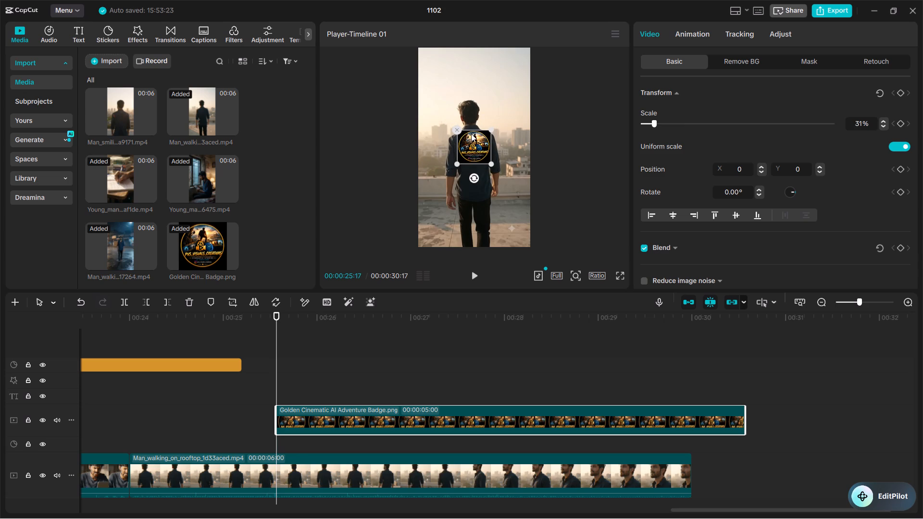
Position the badge in the lower-right corner of the video frame, at about X 750, Y -1591.
{"action": "left_click_drag", "start_coordinate": [474, 140], "coordinate": [490, 203]}
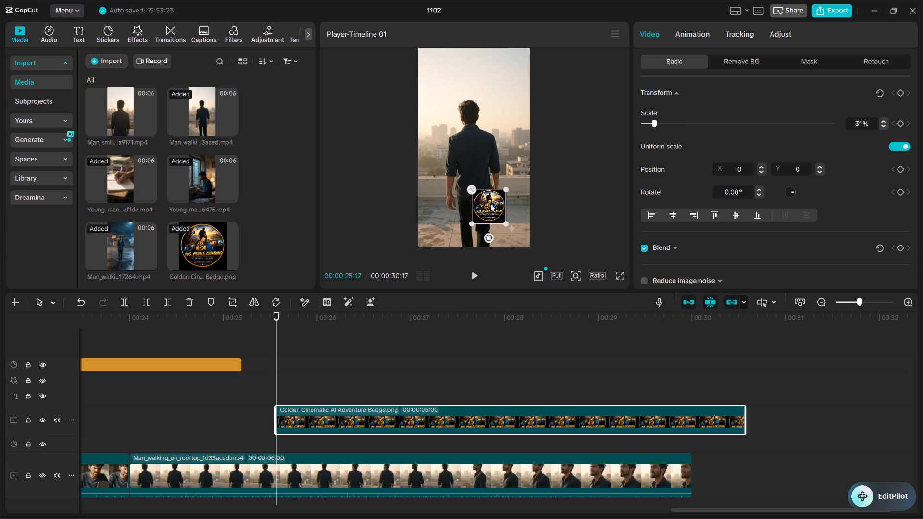
{"action": "left_click_drag", "start_coordinate": [490, 203], "coordinate": [525, 249]}
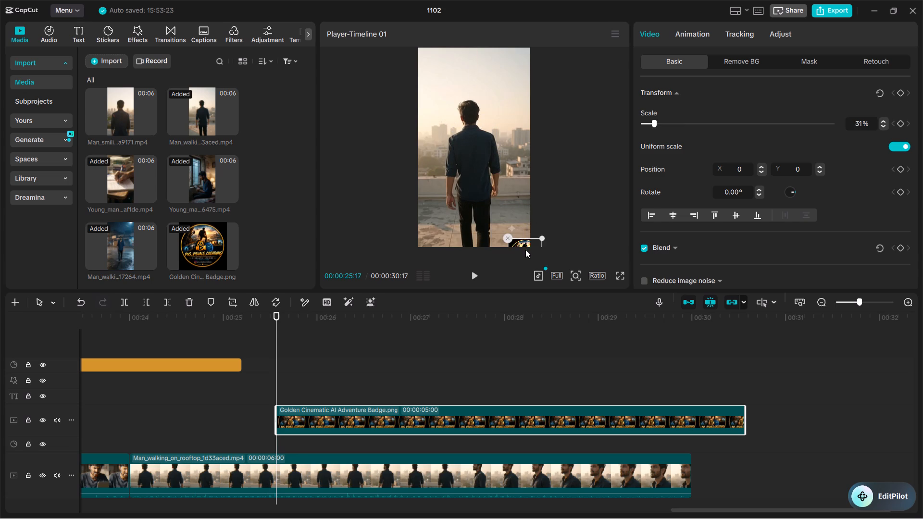
{"action": "left_click_drag", "start_coordinate": [525, 249], "coordinate": [513, 222]}
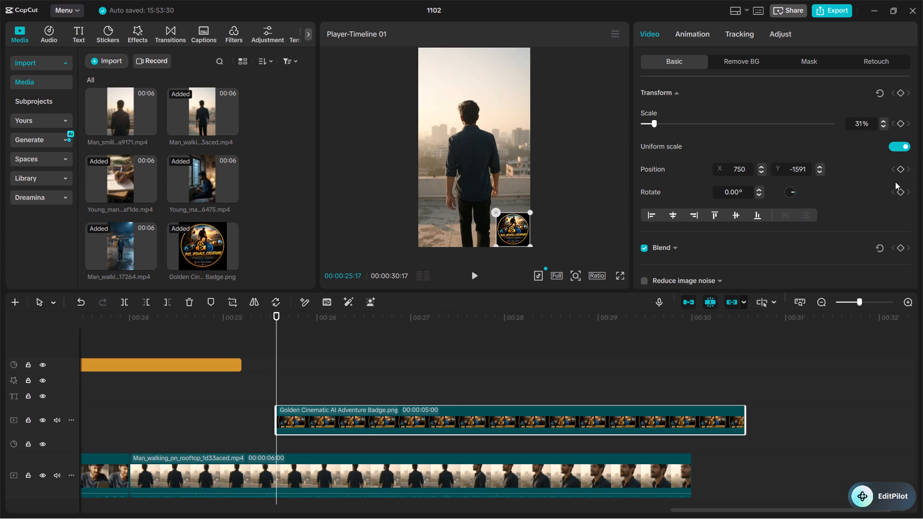
Add rotation keyframes to the badge at 00:00:25:17 and 00:00:28:12, both at 0°.
{"action": "left_click", "coordinate": [902, 193]}
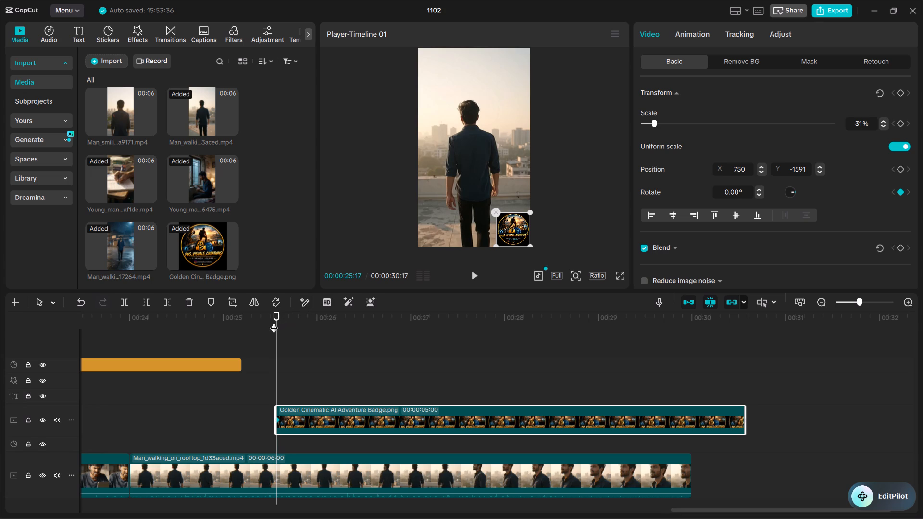
{"action": "left_click_drag", "start_coordinate": [274, 322], "coordinate": [542, 346]}
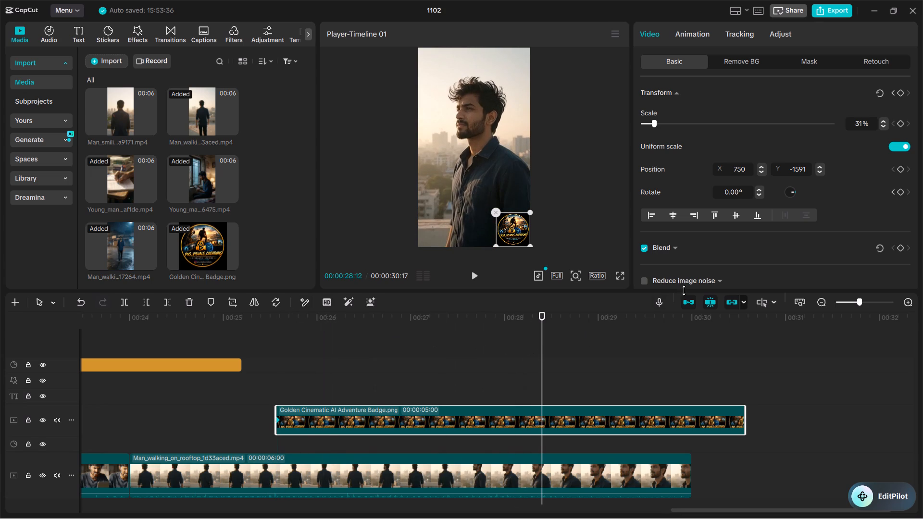
{"action": "left_click", "coordinate": [902, 194]}
Return the playhead to just before the badge image's start, at about 00:00:25:14.
{"action": "left_click_drag", "start_coordinate": [540, 318], "coordinate": [268, 321]}
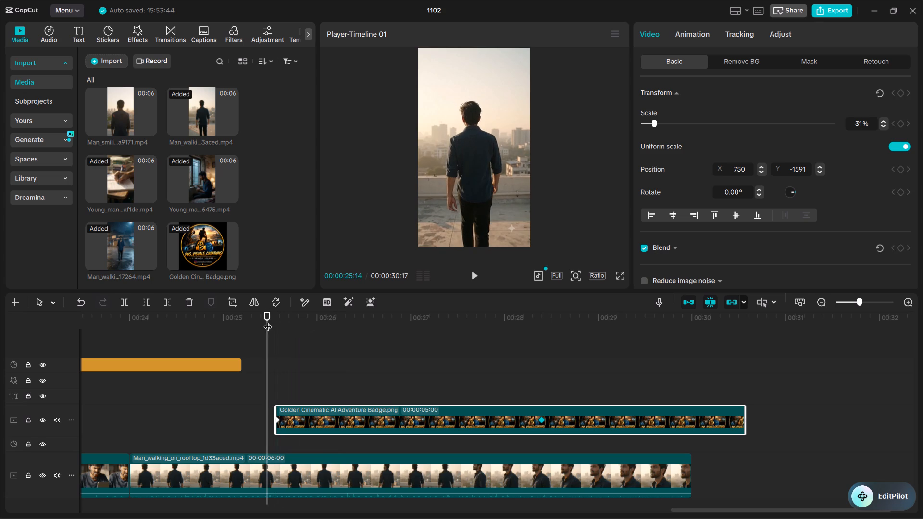